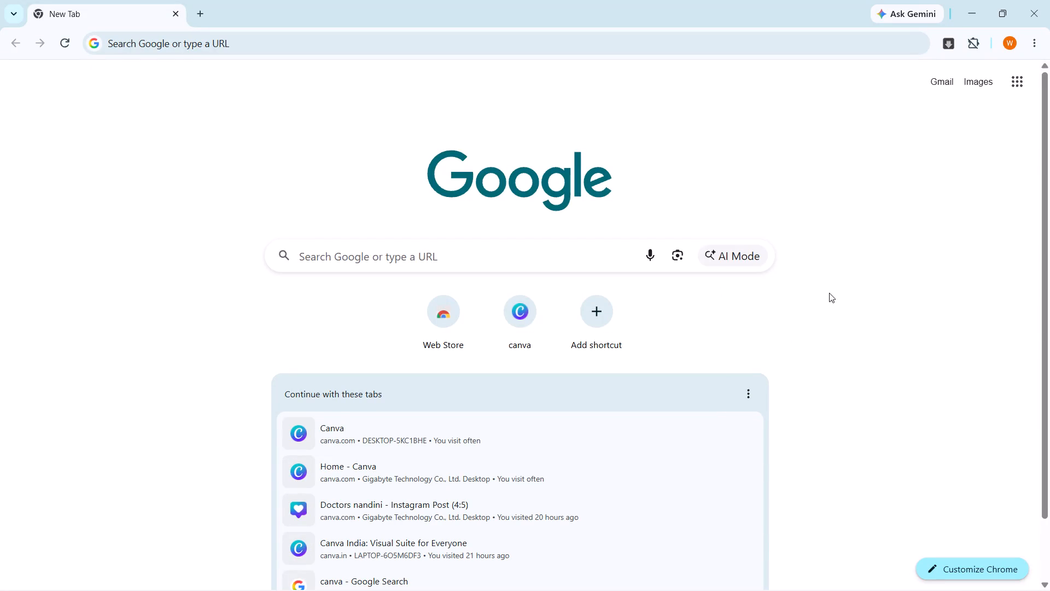
Open Canva from the new tab page's shortcuts and show the full list of recent designs.
click(836, 277)
double_click(516, 325)
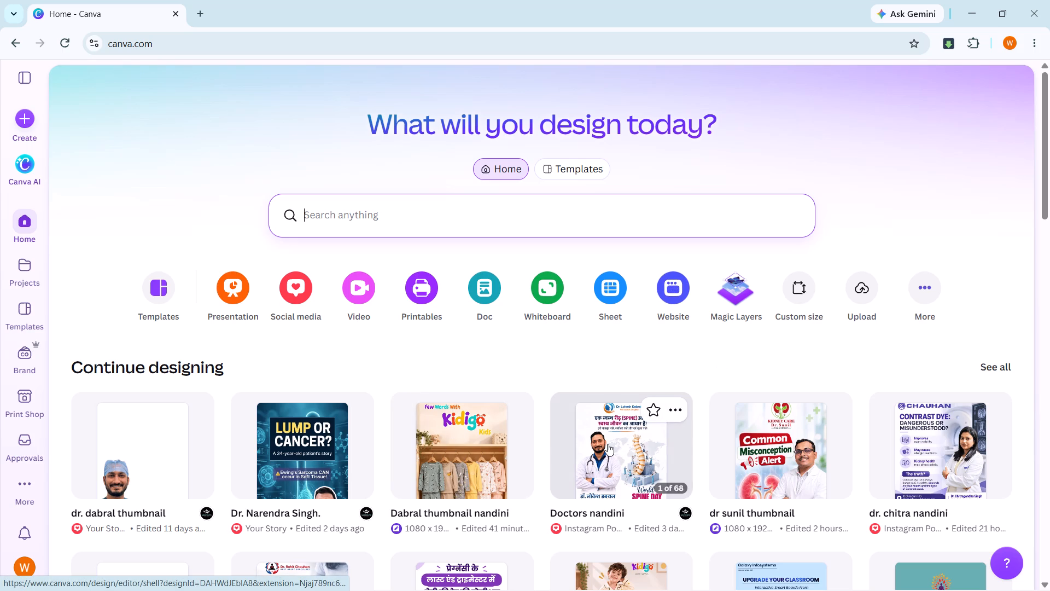
scroll(607, 443, down, 1)
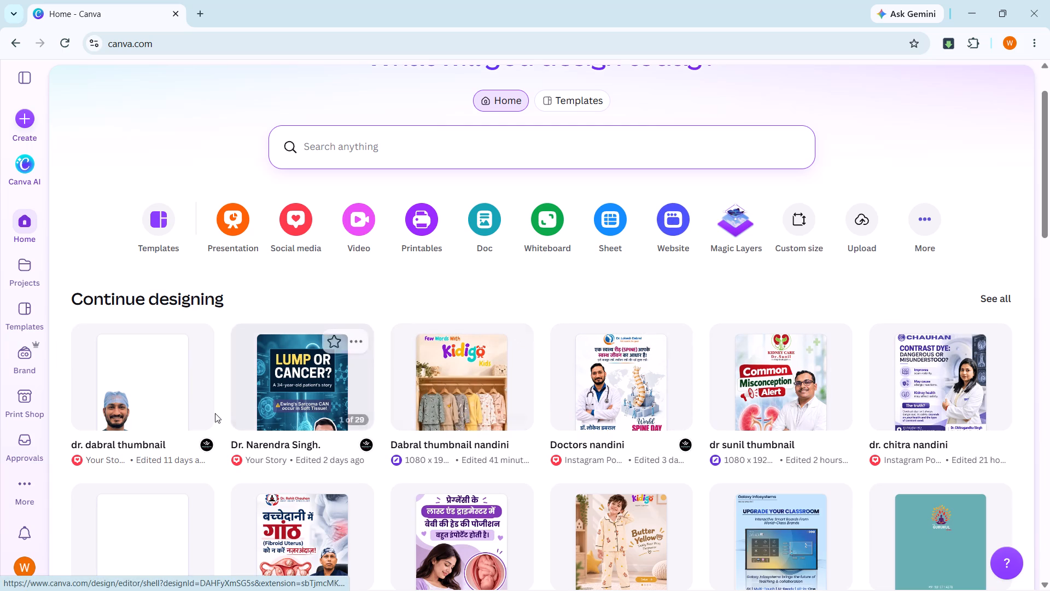
scroll(366, 400, down, 2)
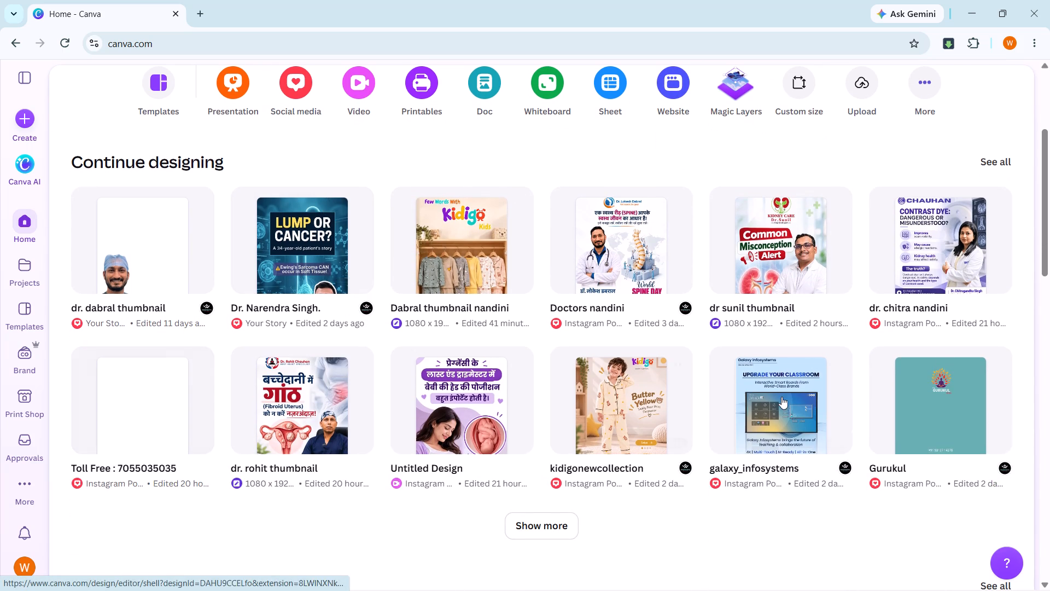
click(988, 161)
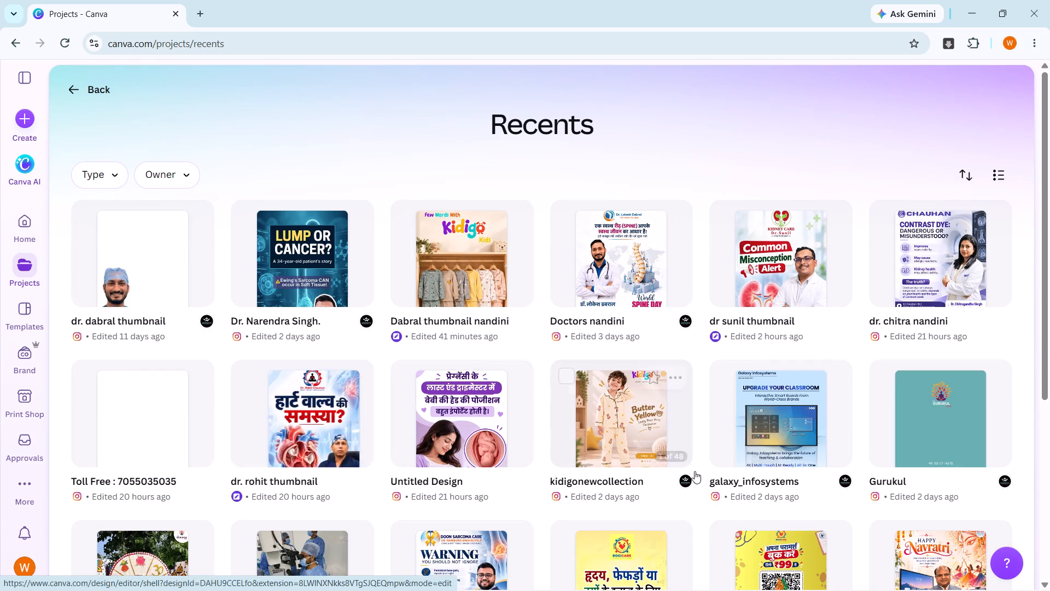
Find the drposters design among the recent projects and open it for editing.
scroll(455, 528, down, 1)
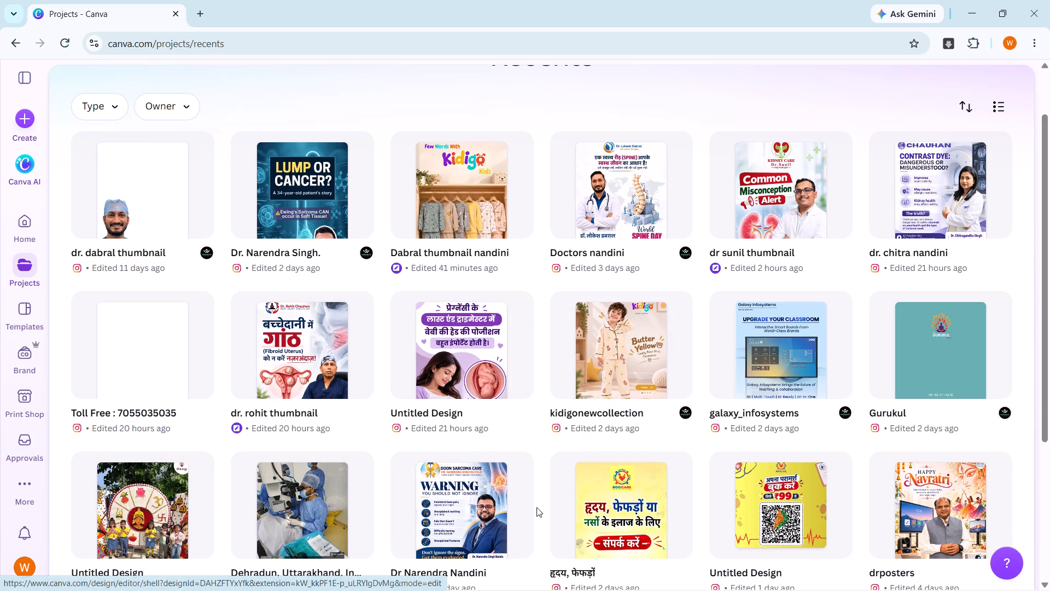
scroll(536, 507, down, 1)
double_click(946, 446)
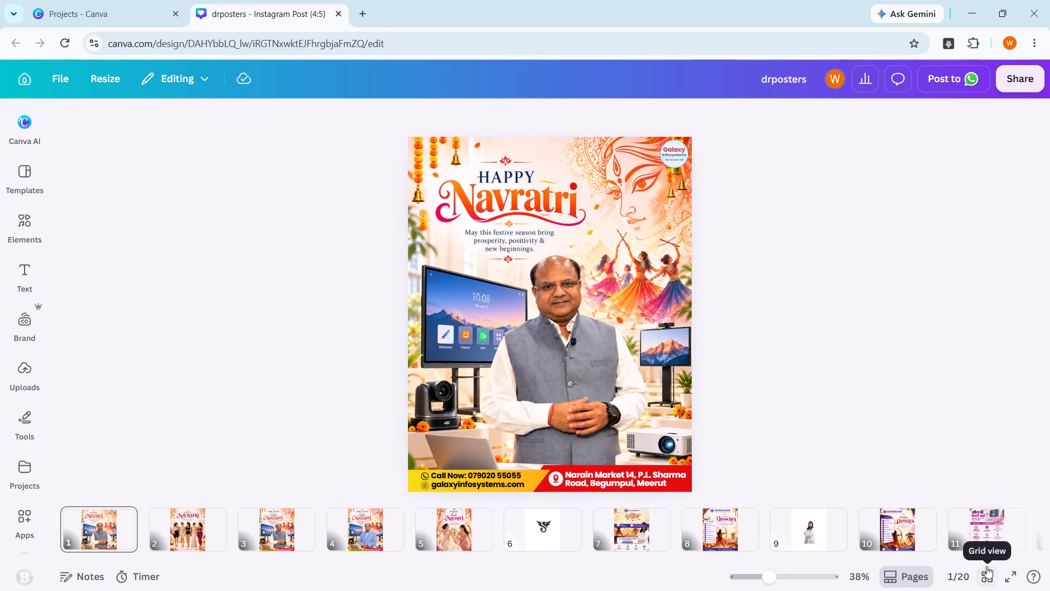
Show the drposters pages in grid view and look through them, including pages 11 to 13 and the last rows.
click(987, 516)
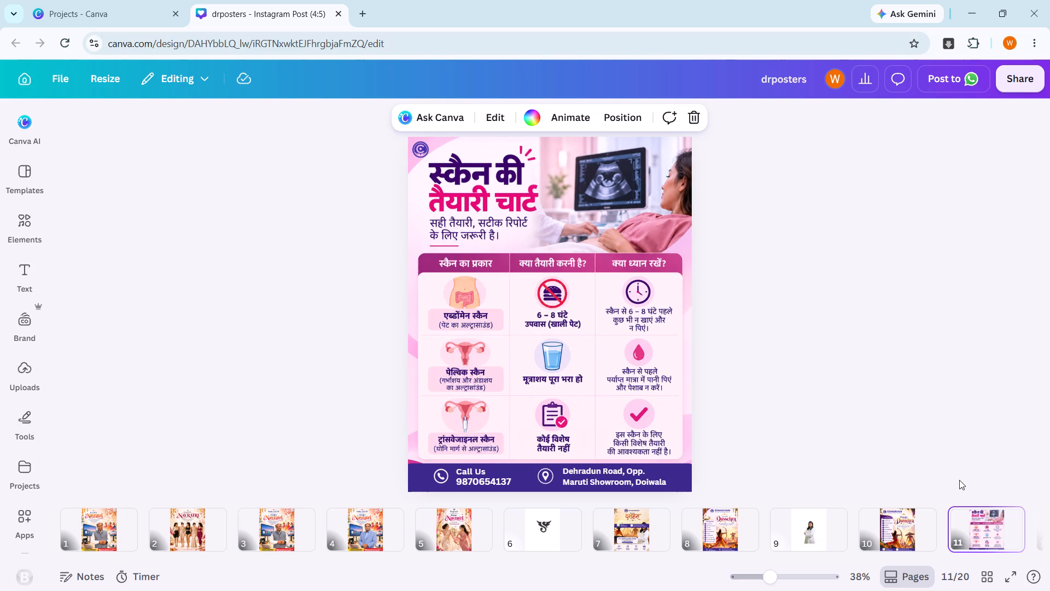
click(982, 579)
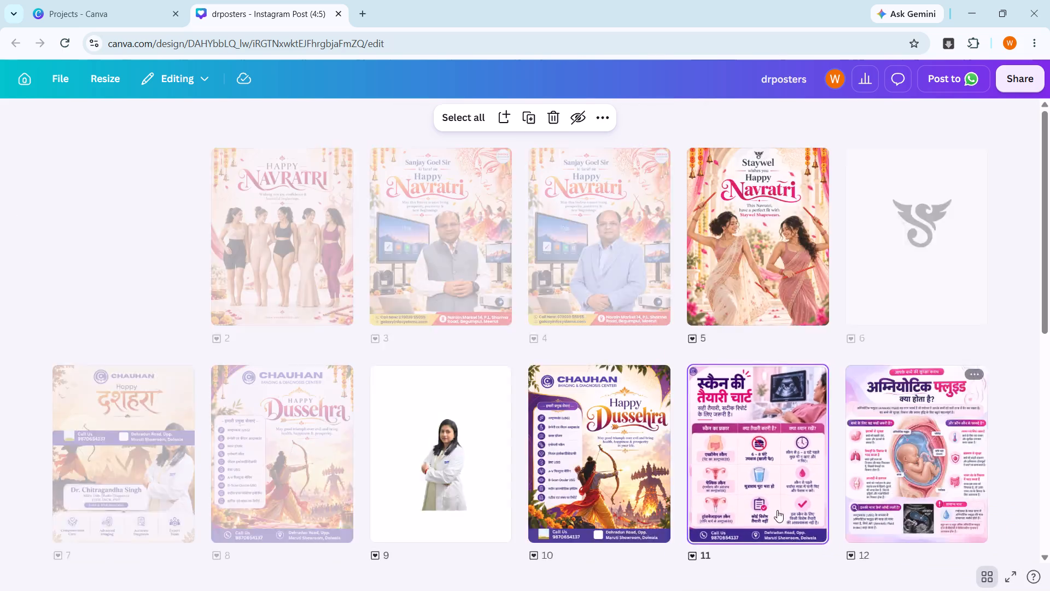
click(663, 422)
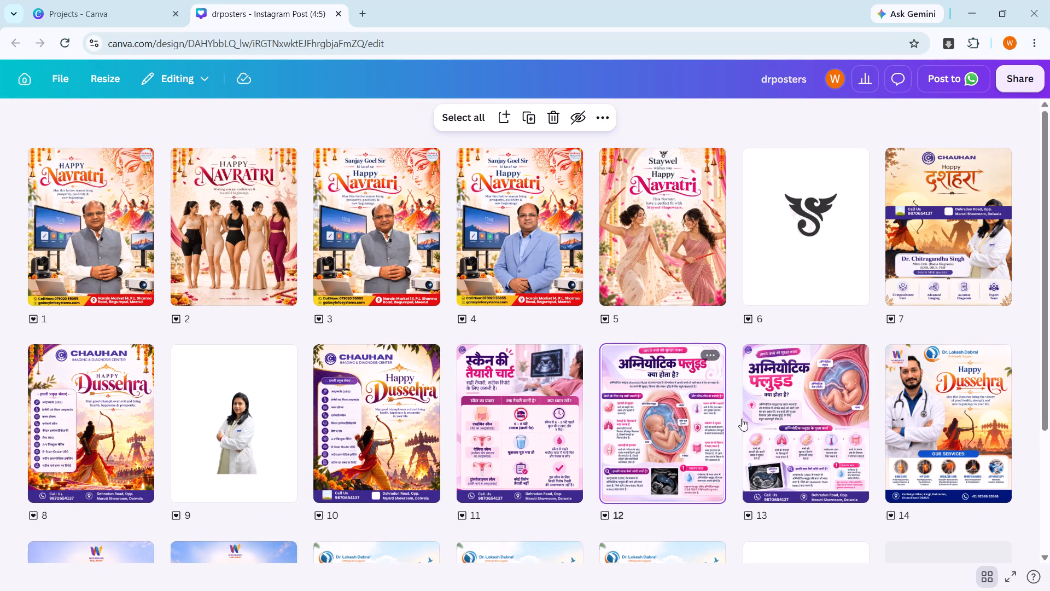
click(757, 417)
scroll(757, 416, down, 3)
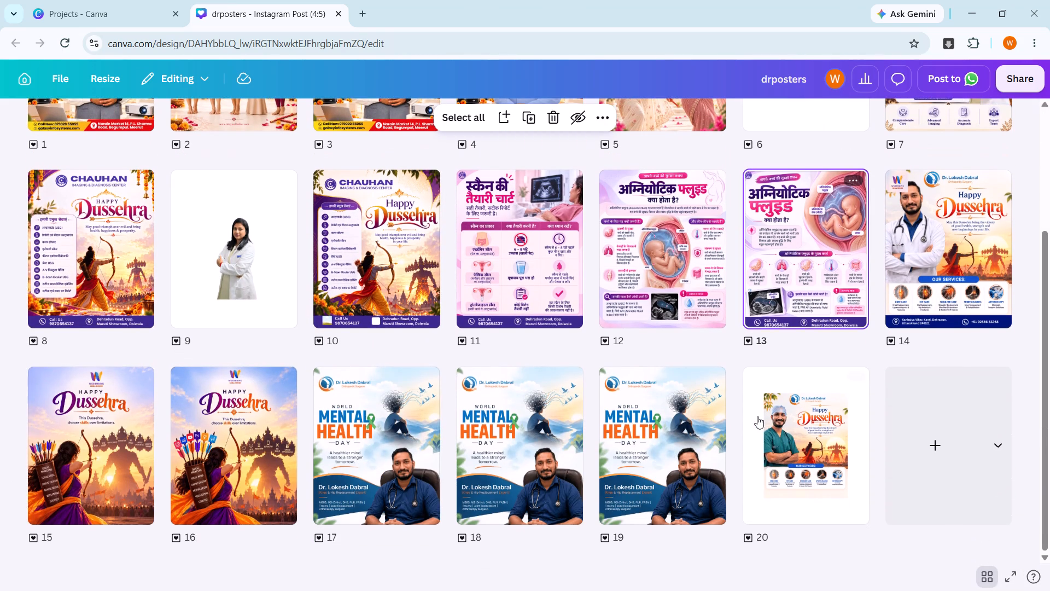
Add a blank page after page 20 in the drposters design.
scroll(790, 288, down, 2)
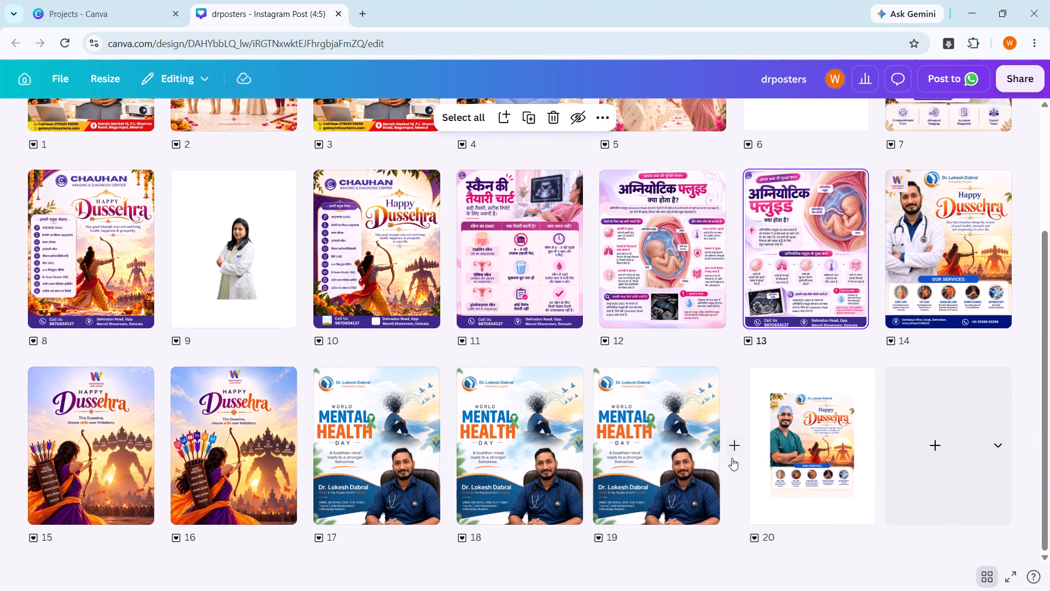
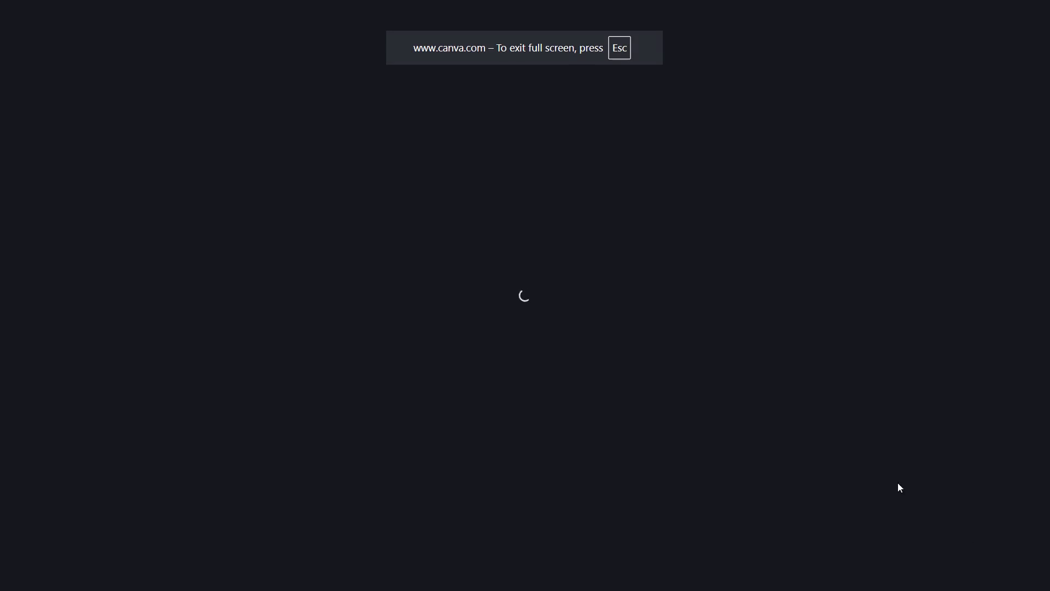
key(Escape)
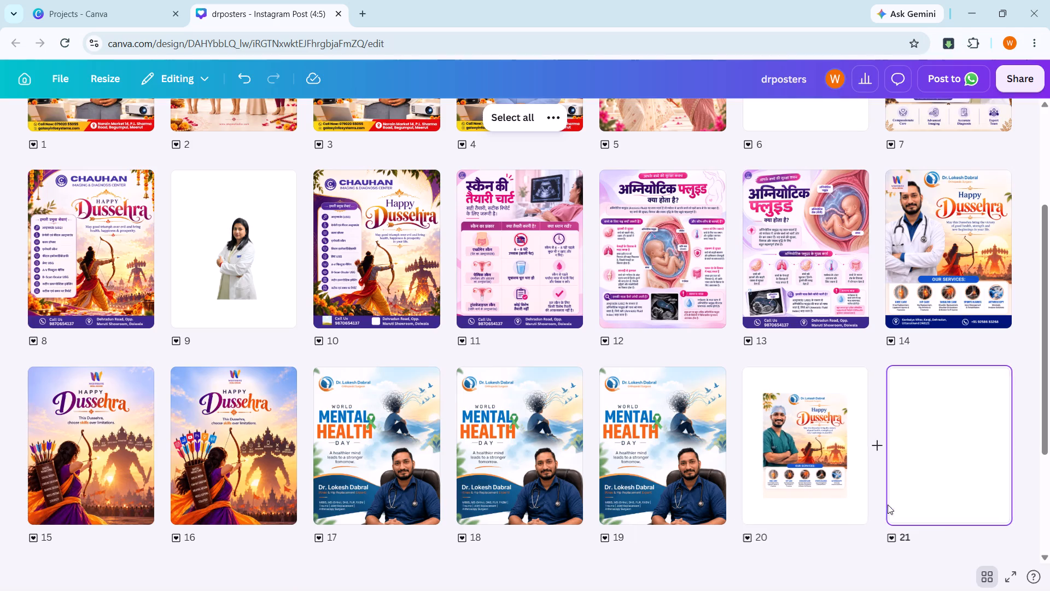
double_click(951, 474)
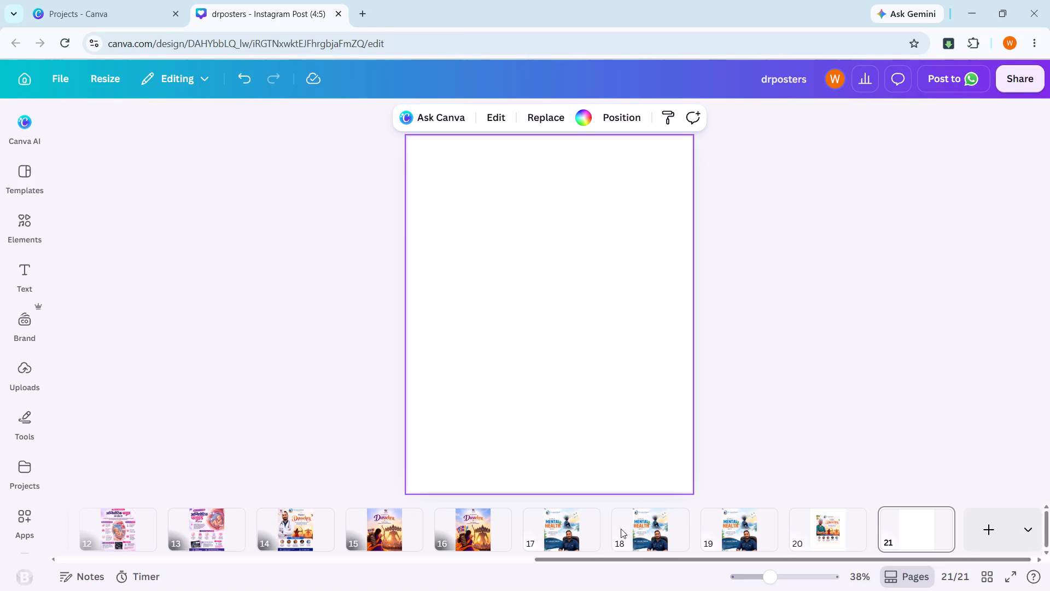
click(983, 527)
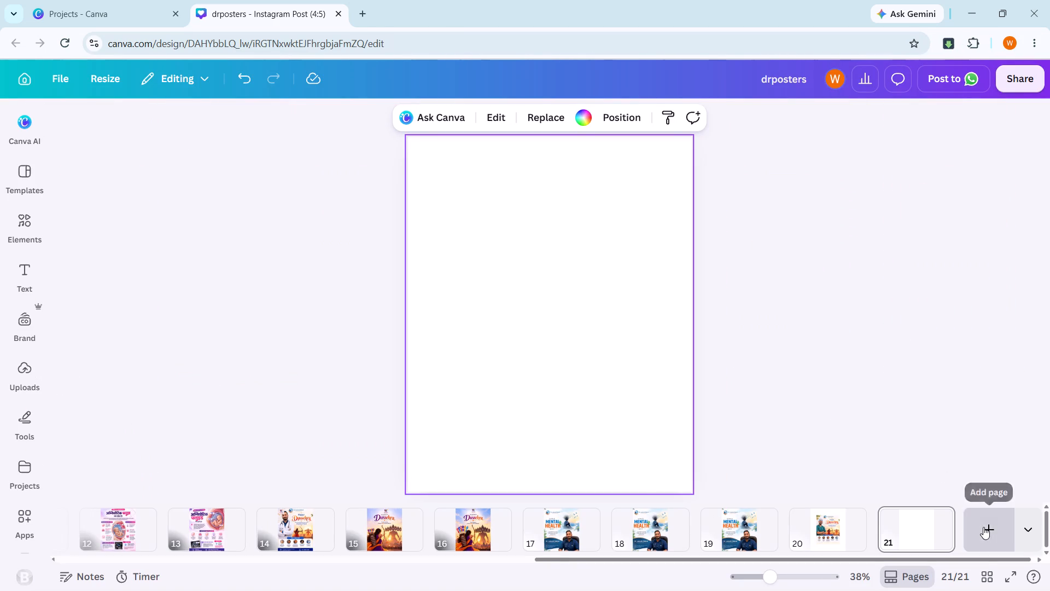
scroll(835, 529, up, 2)
scroll(832, 529, down, 3)
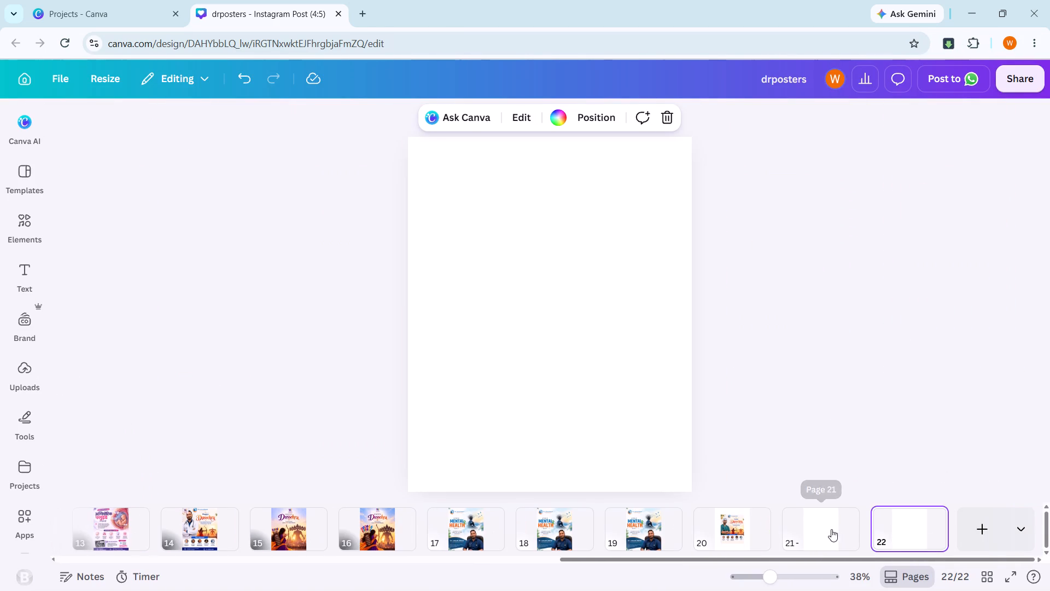
scroll(831, 529, down, 4)
Upload the two downloaded thyroid nodule posters from the Downloads folder and place both on page 21.
click(831, 528)
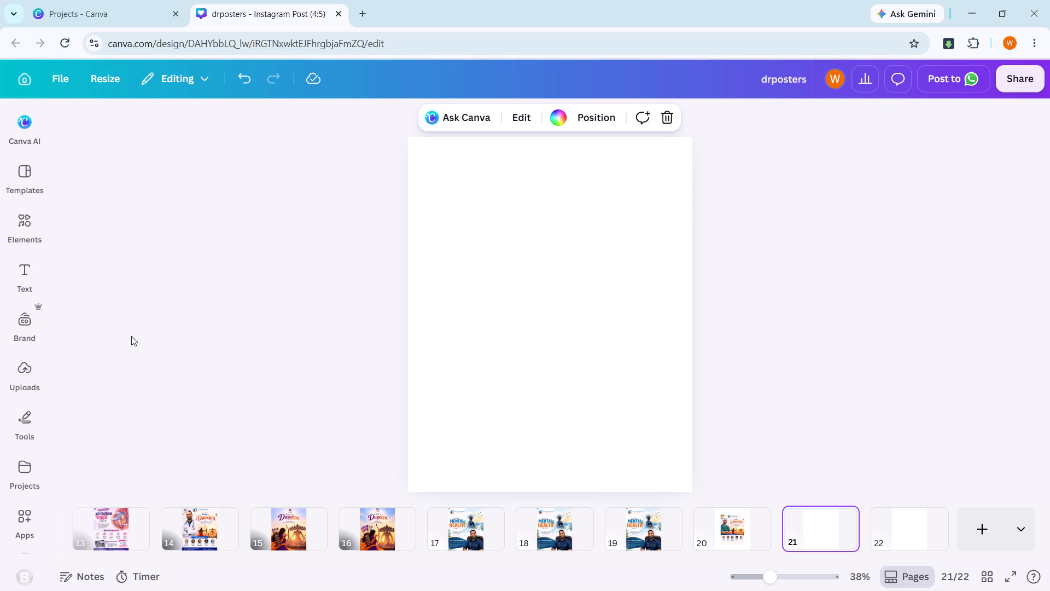
click(26, 378)
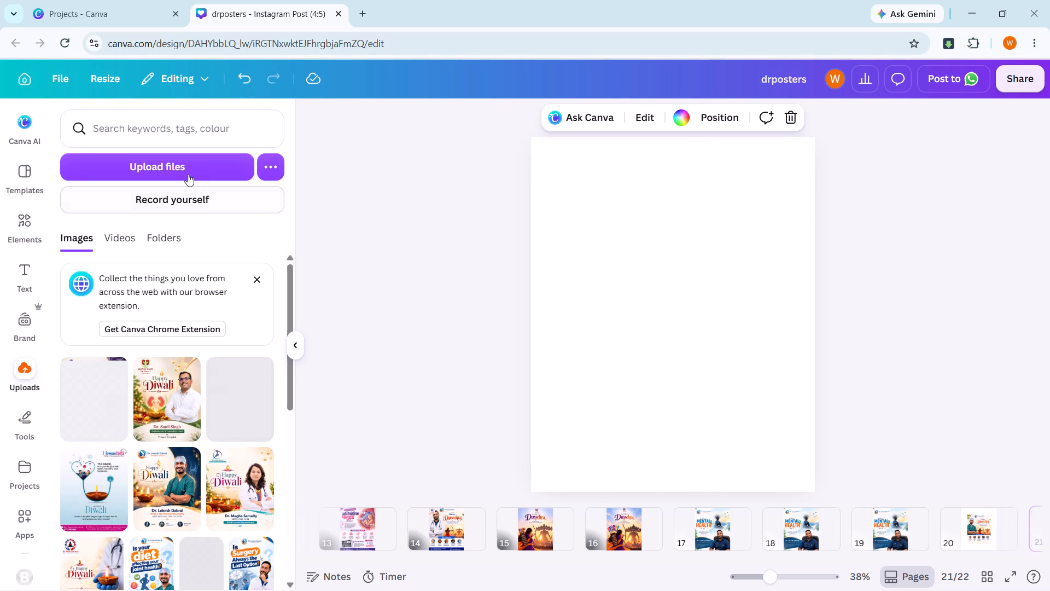
click(189, 165)
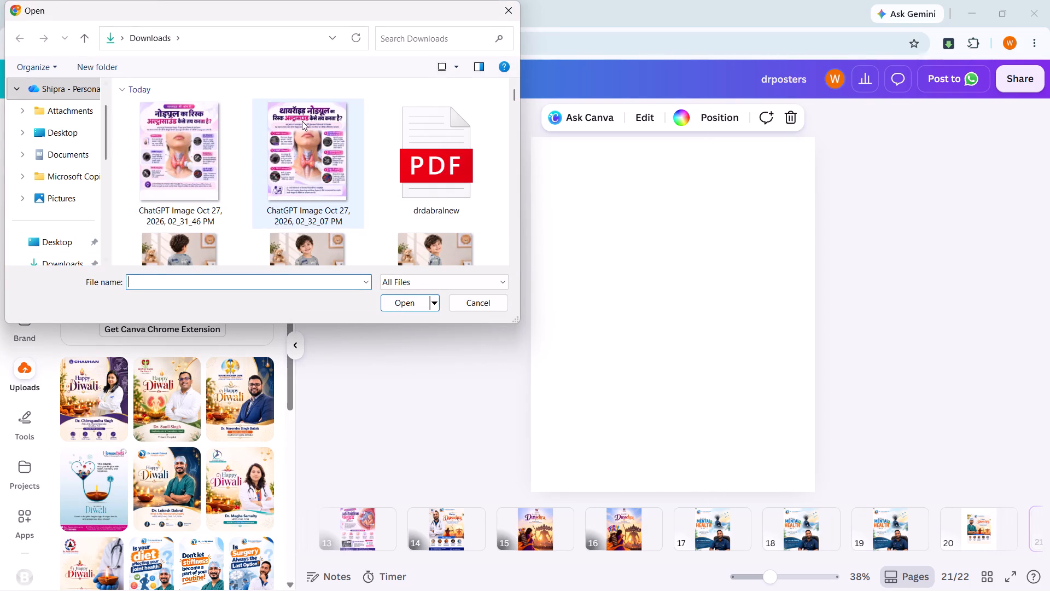
click(304, 123)
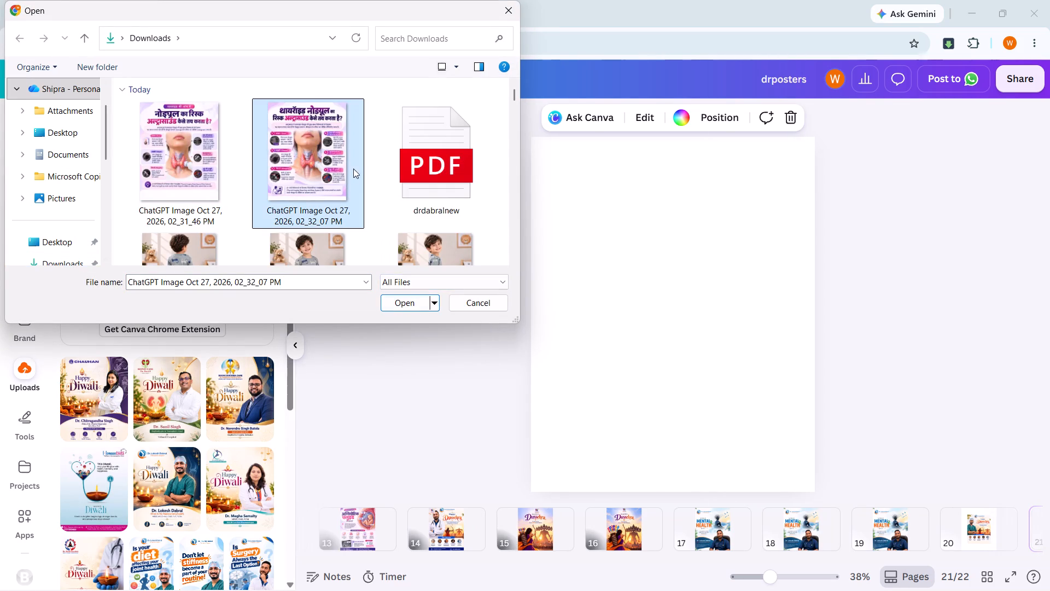
drag(363, 170, 685, 439)
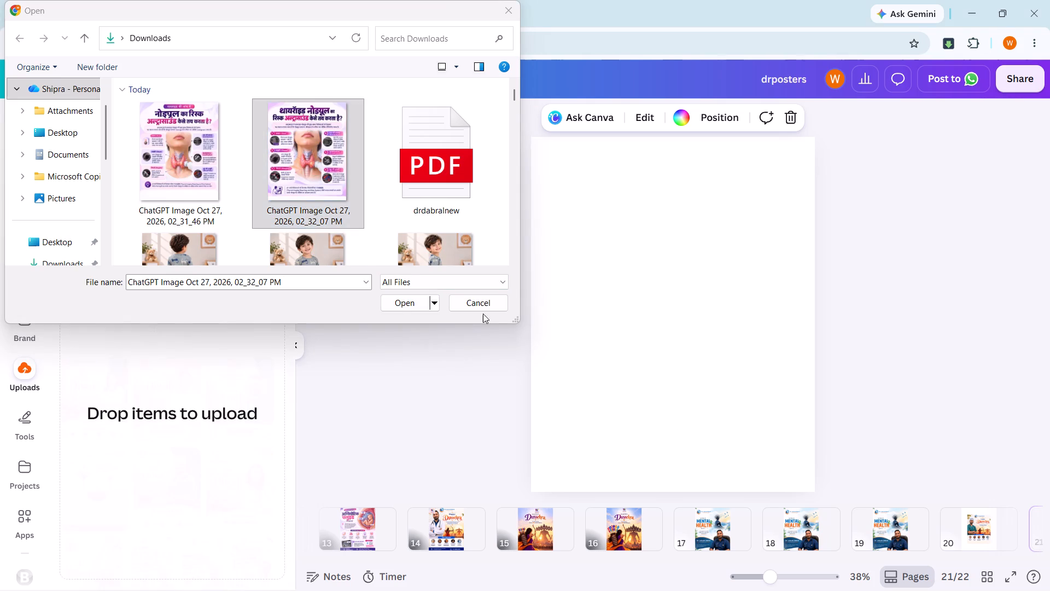
drag(201, 173, 664, 360)
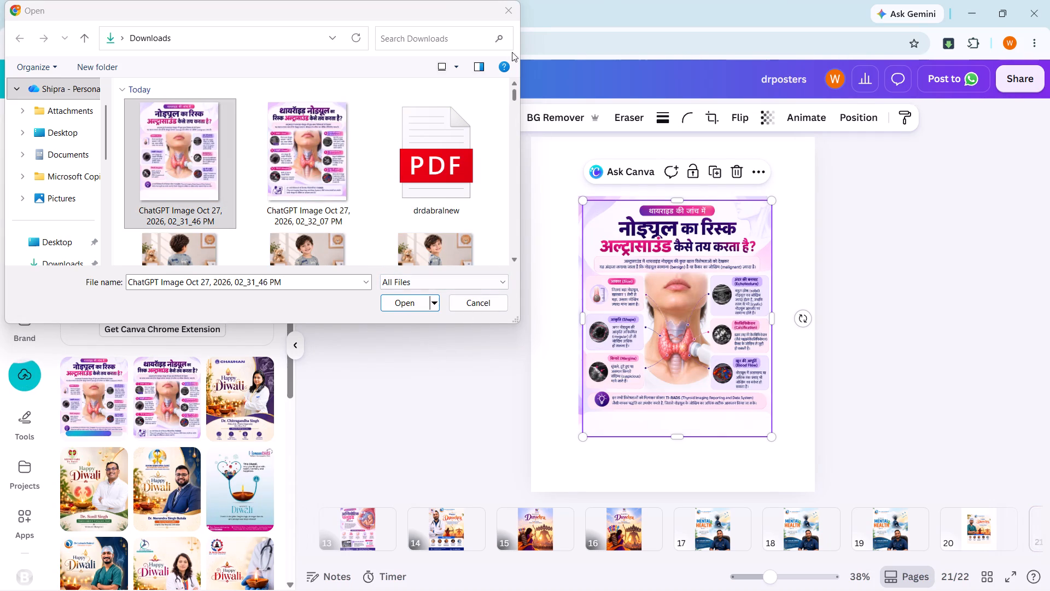
click(507, 8)
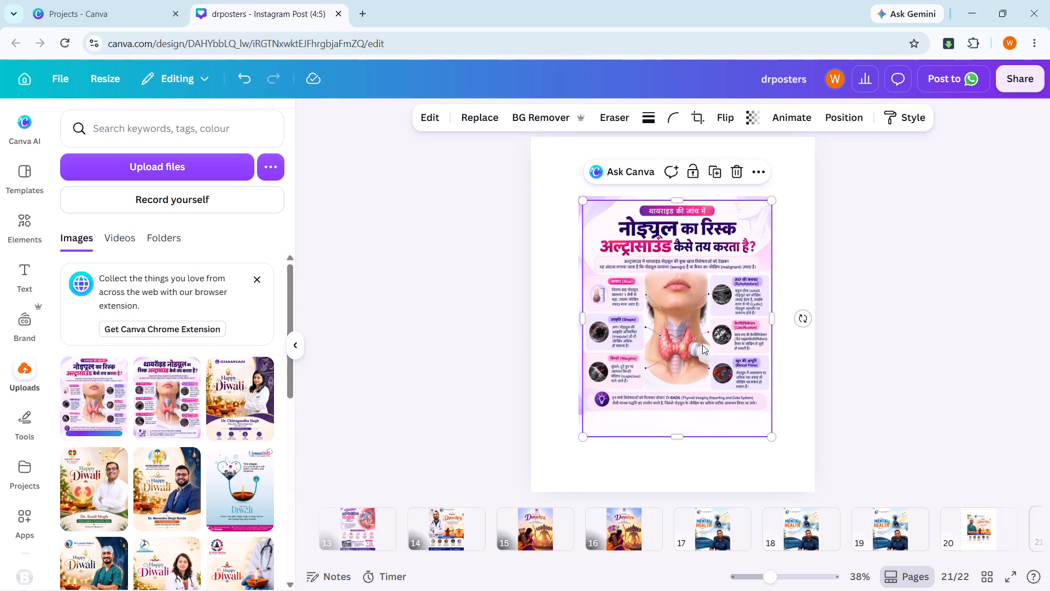
Move the poster headed नोड्यूल का रिस्क from page 21 to page 22, leaving the numbered poster on page 21.
scroll(967, 540, up, 4)
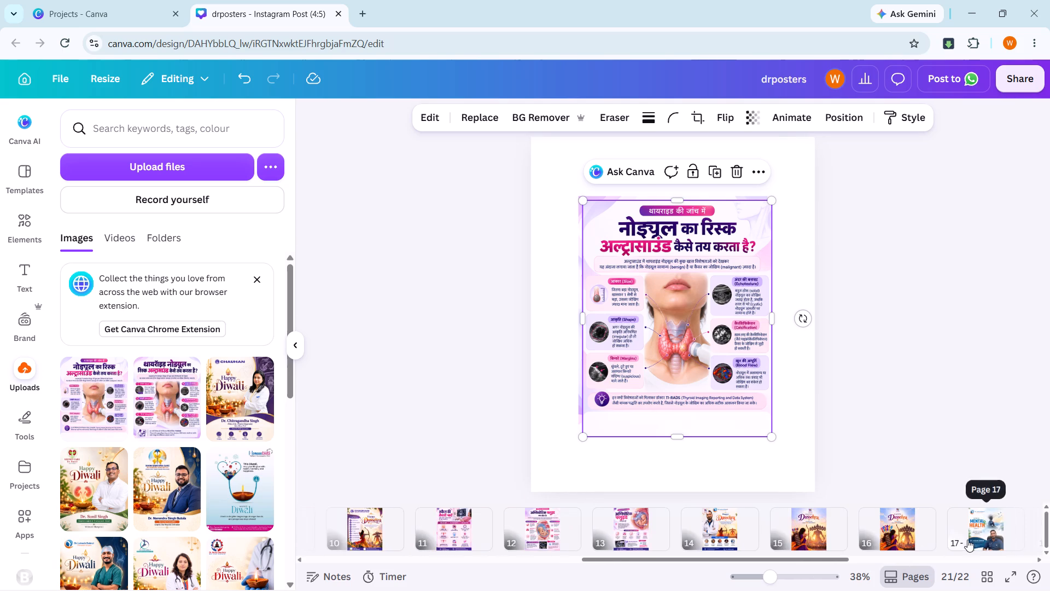
scroll(967, 540, up, 3)
scroll(967, 540, down, 19)
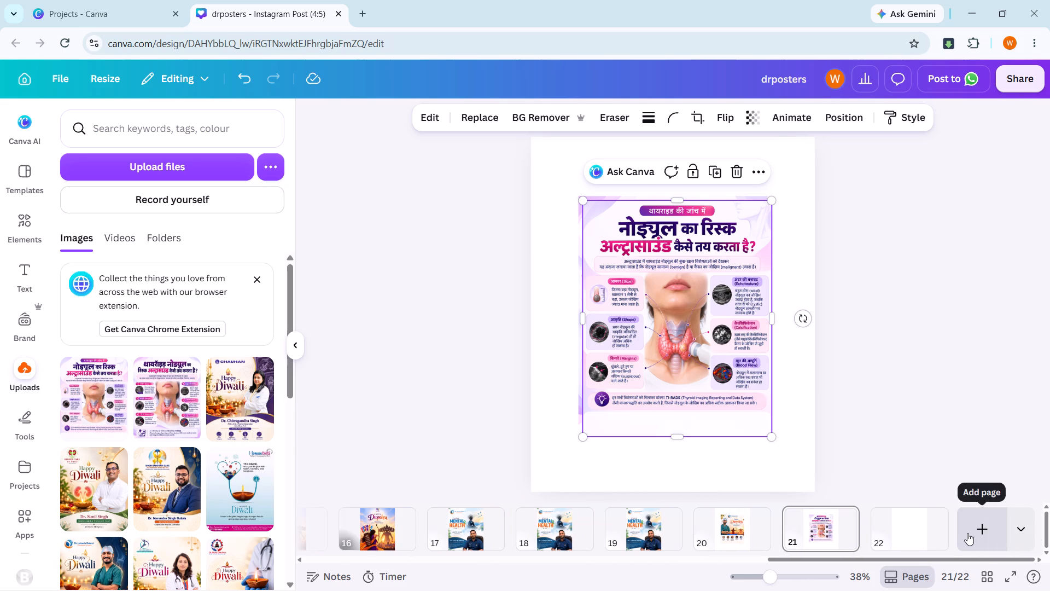
click(901, 518)
click(827, 540)
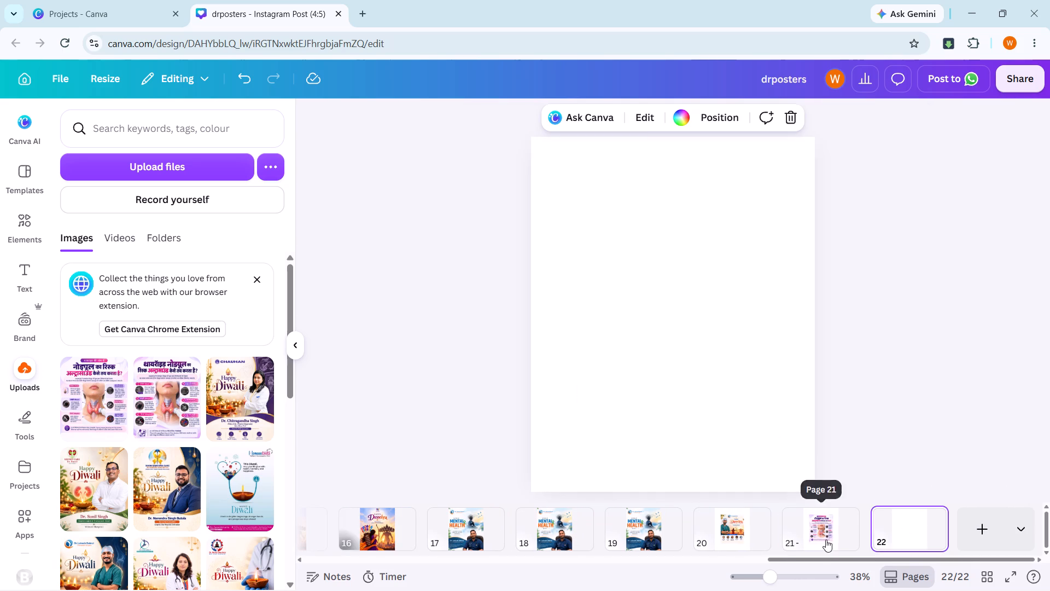
drag(705, 347, 707, 397)
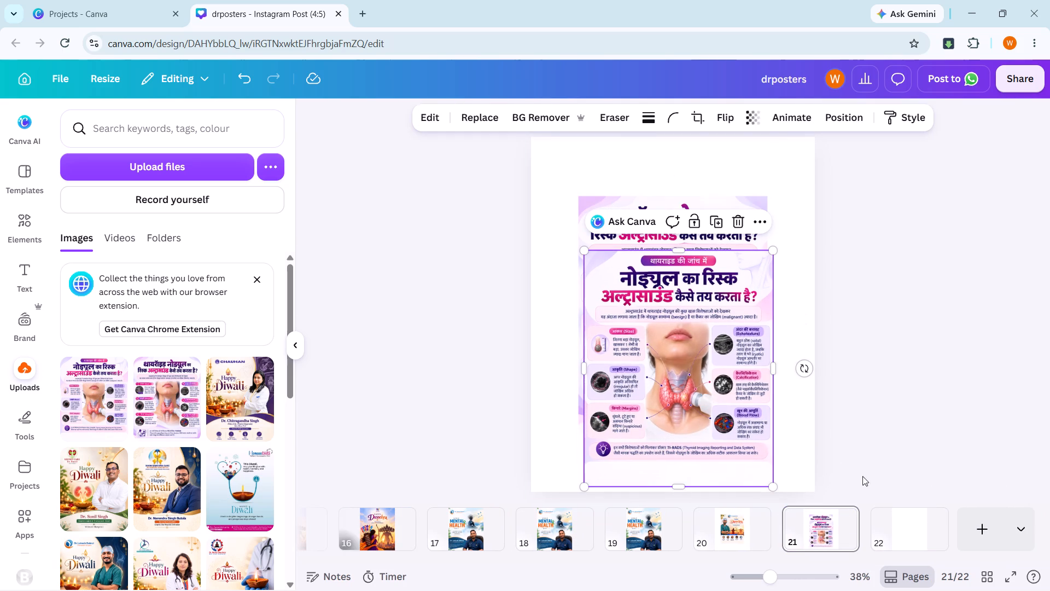
click(905, 537)
click(812, 529)
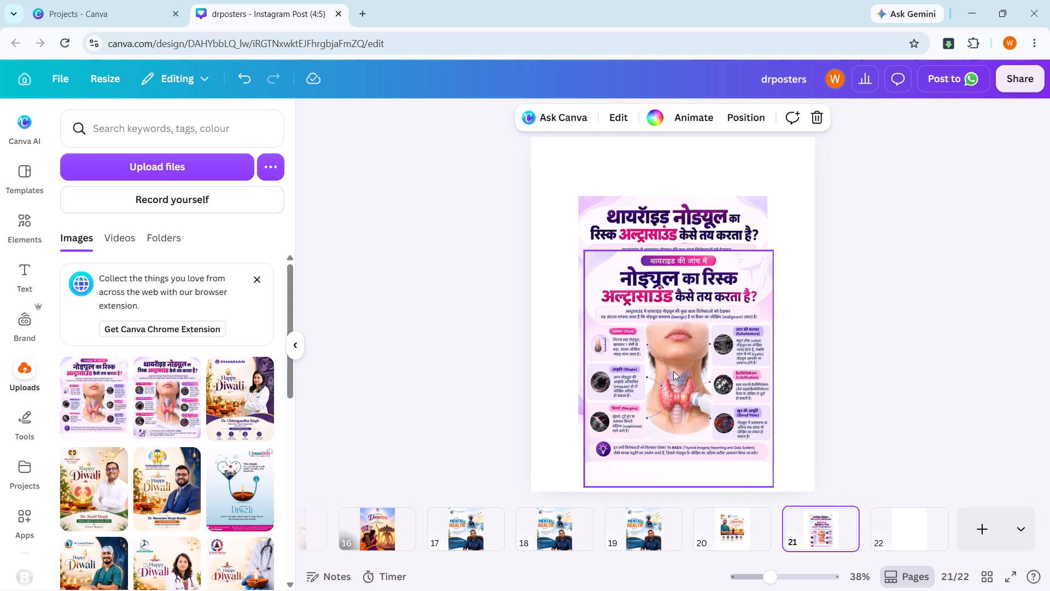
click(674, 380)
key(ctrl+x)
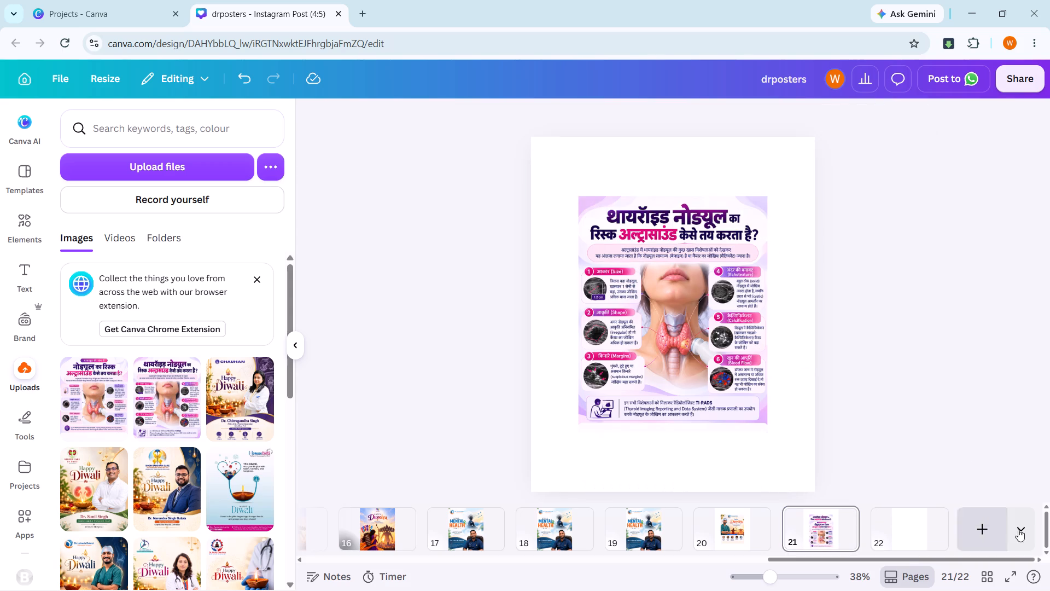
click(895, 539)
click(737, 401)
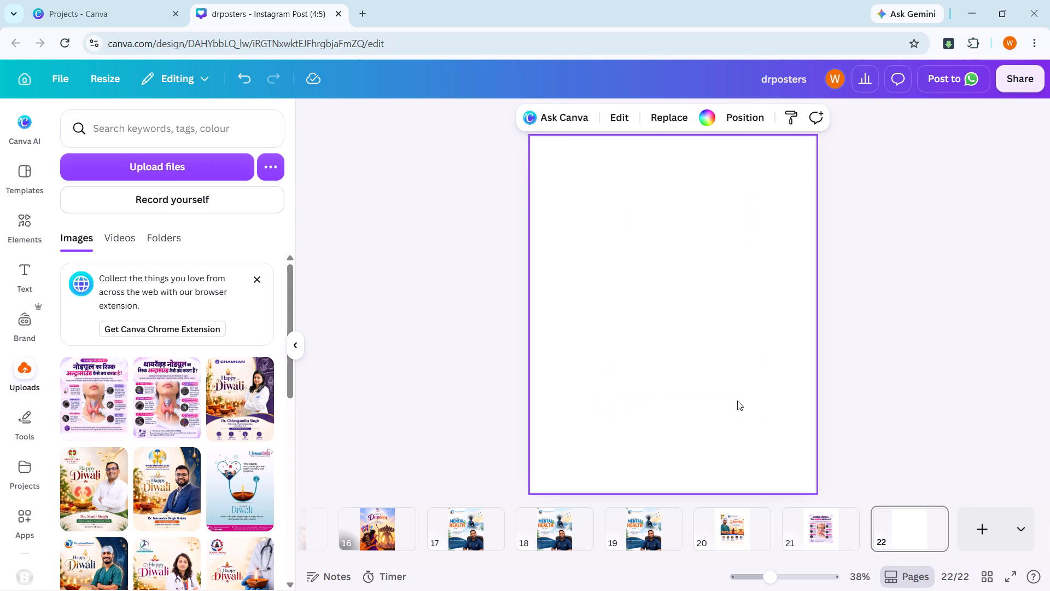
key(ctrl+v)
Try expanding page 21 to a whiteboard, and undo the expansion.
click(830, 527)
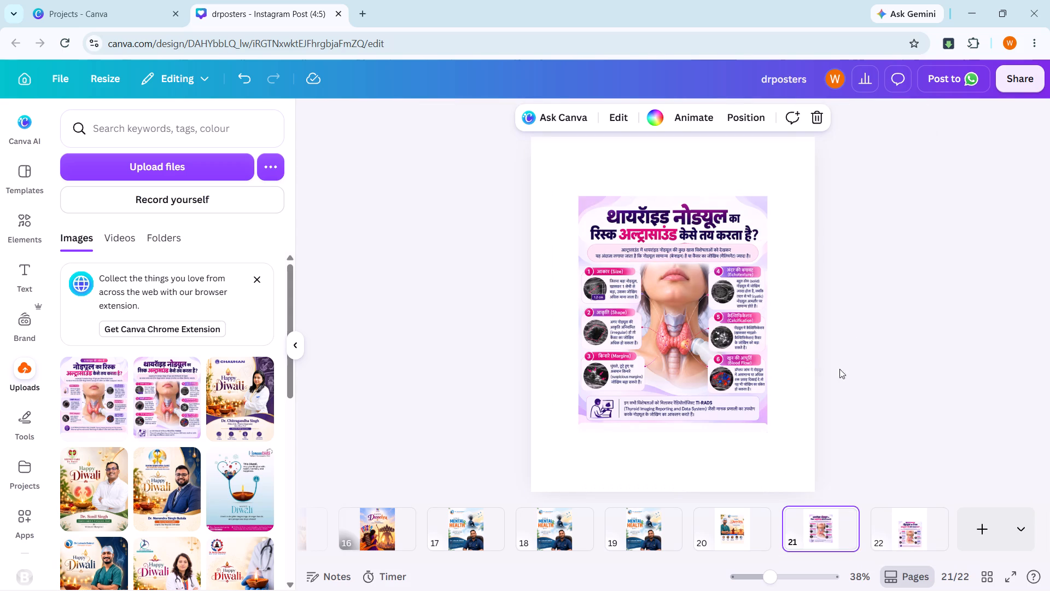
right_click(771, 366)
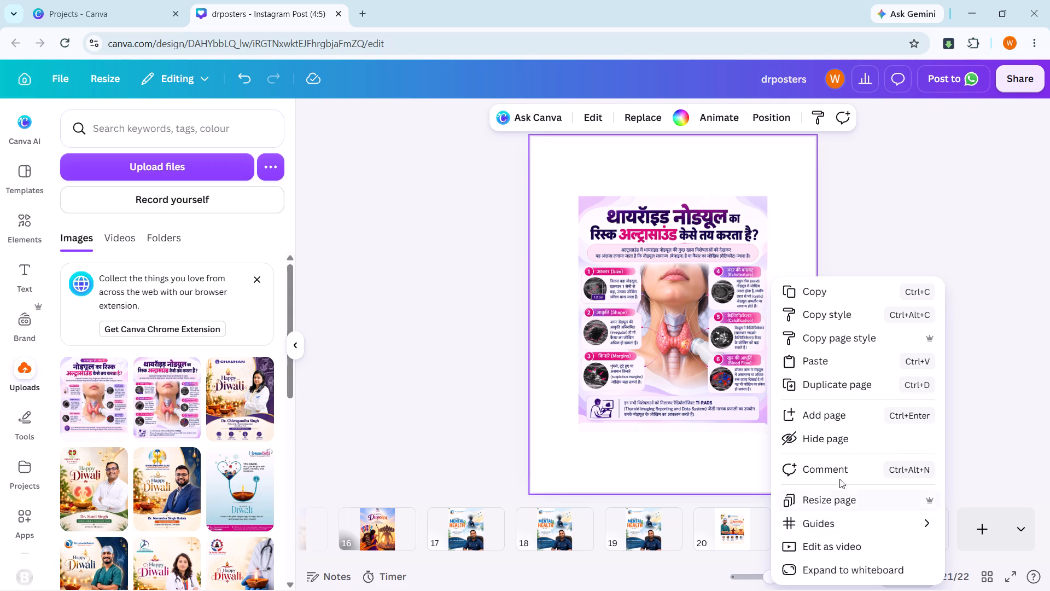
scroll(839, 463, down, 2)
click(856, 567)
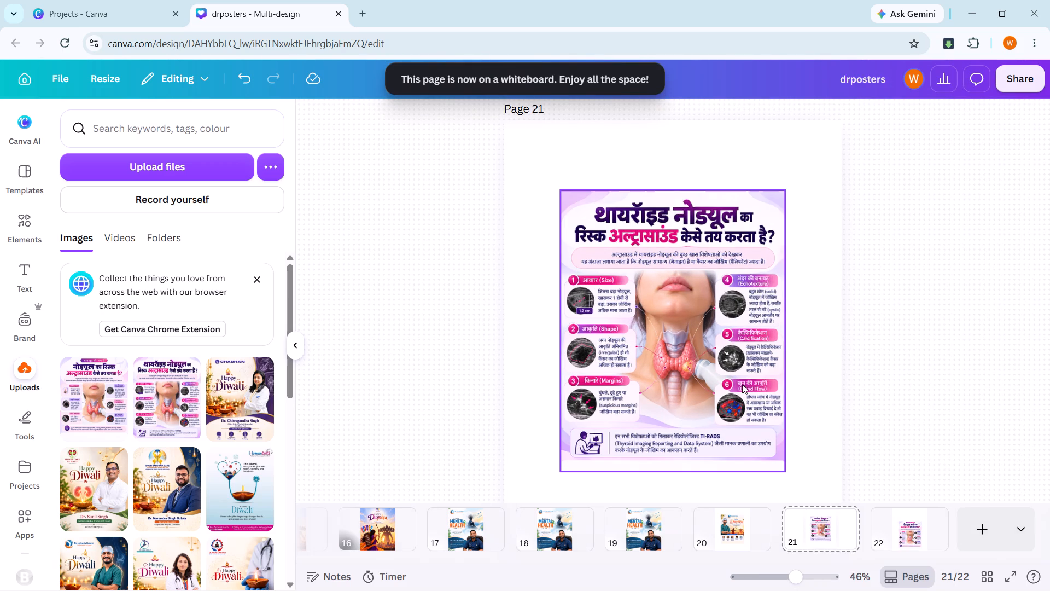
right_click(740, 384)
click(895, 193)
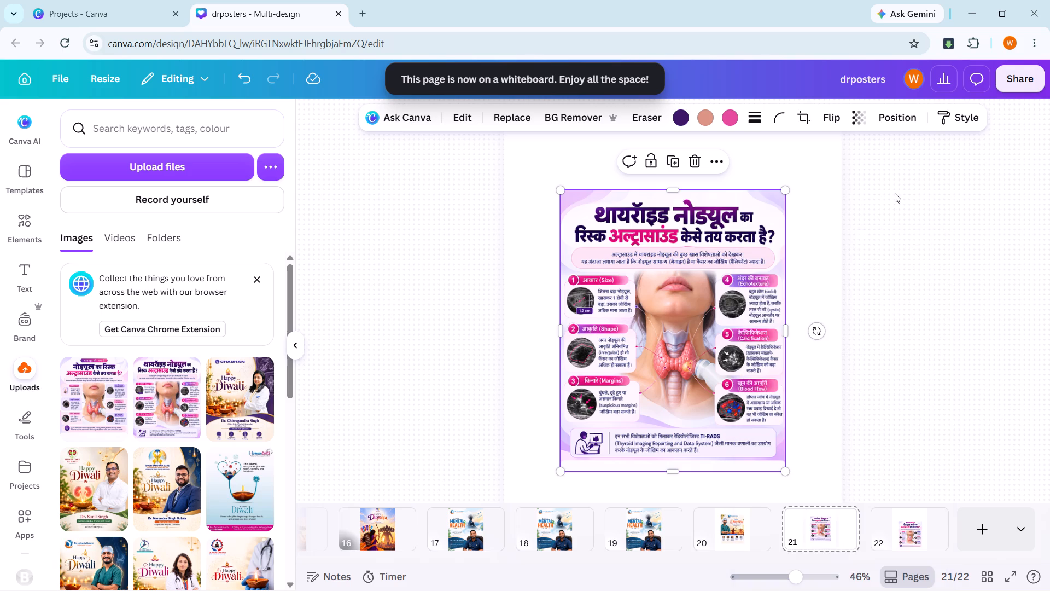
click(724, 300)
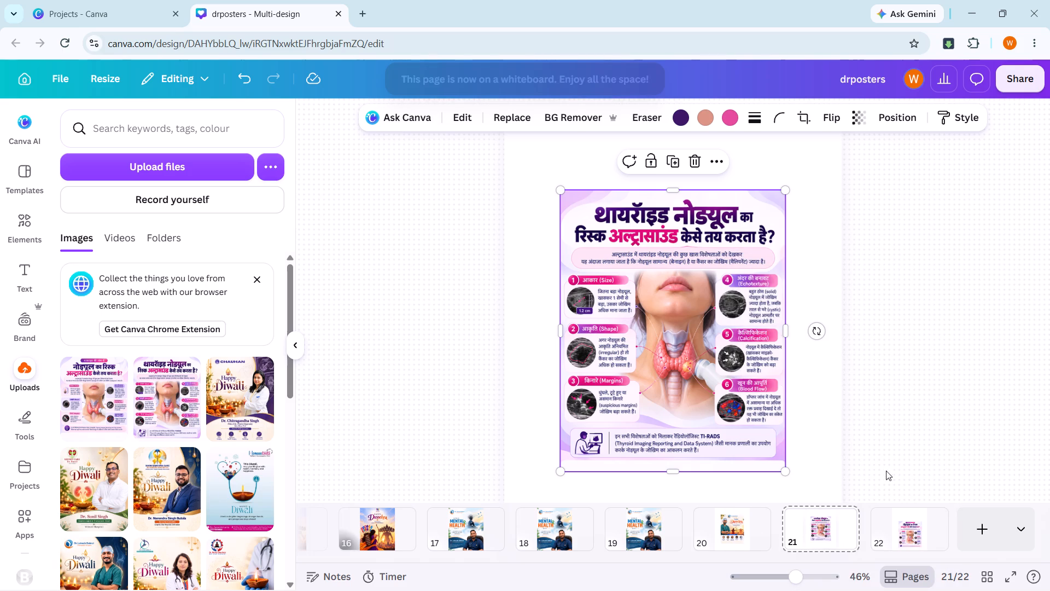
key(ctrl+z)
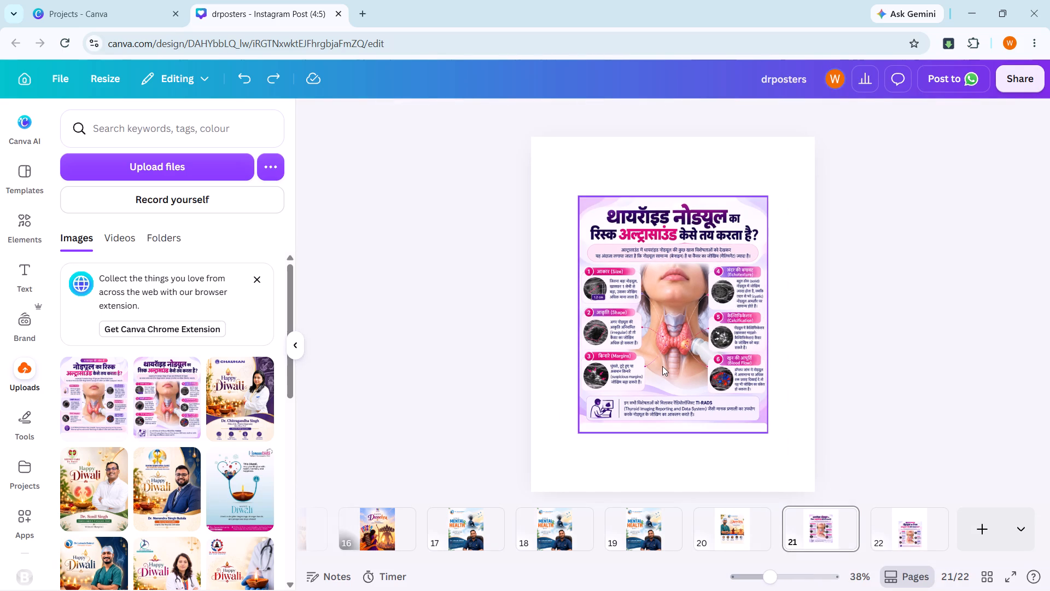
Set the numbered थायरॉइड नोड्यूल poster as the background image of page 21.
click(662, 366)
right_click(663, 366)
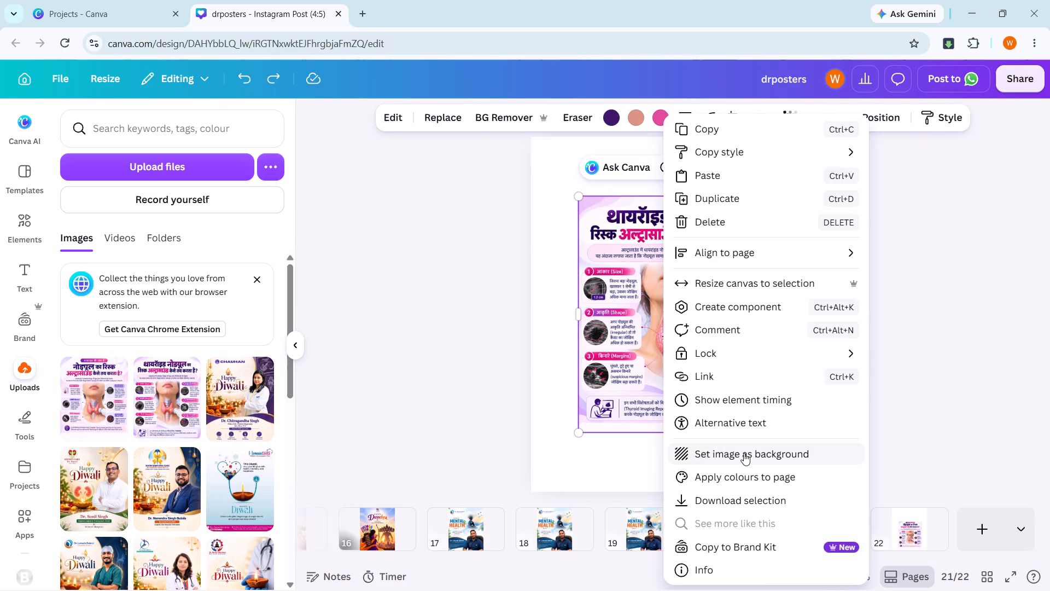
click(744, 453)
click(942, 364)
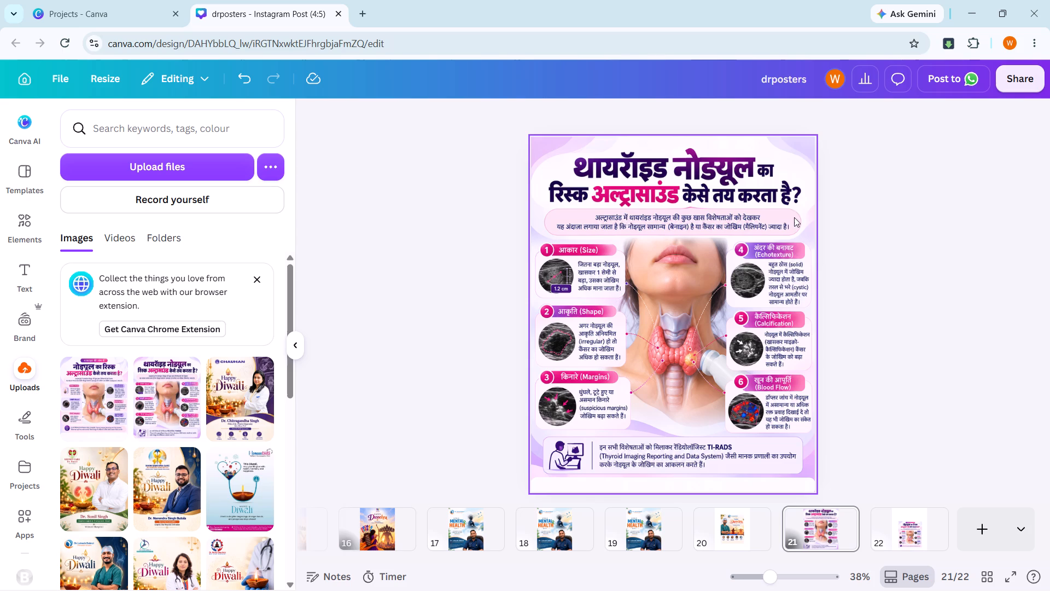
click(882, 210)
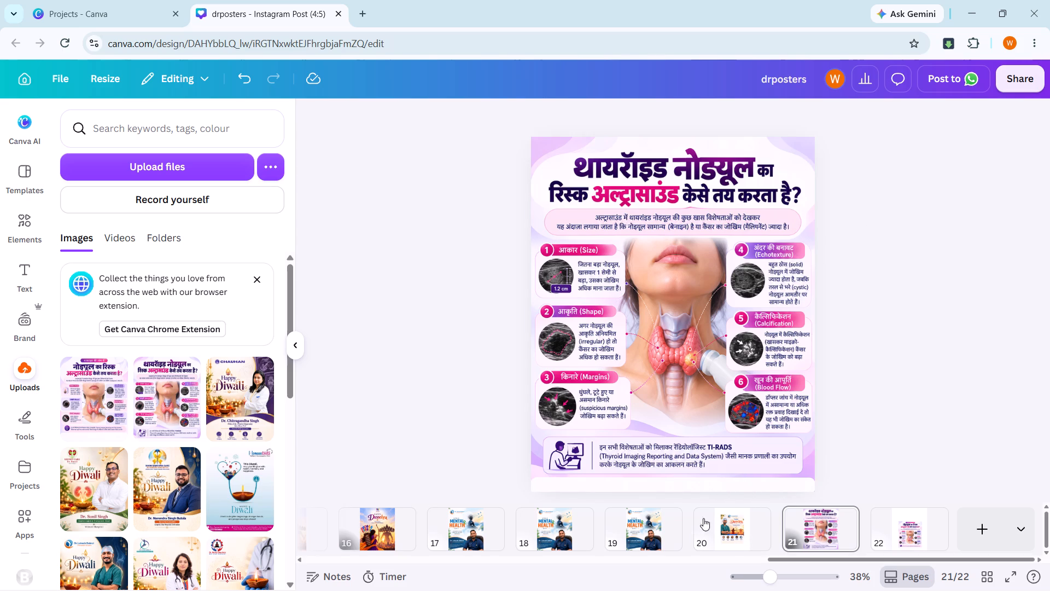
Set the नोड्यूल का रिस्क poster as the background image of page 22.
click(898, 527)
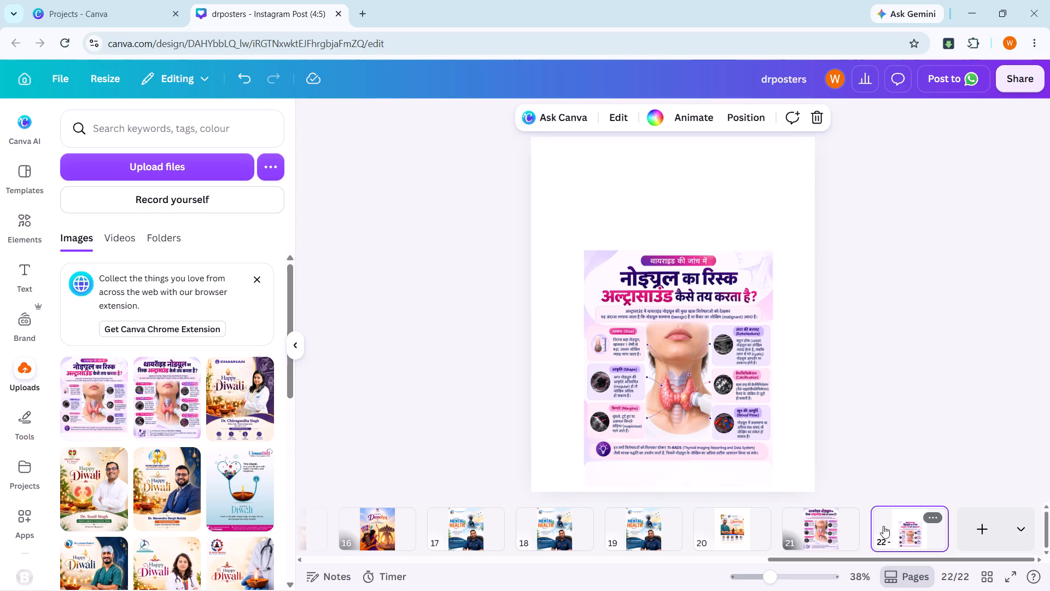
right_click(702, 383)
click(788, 456)
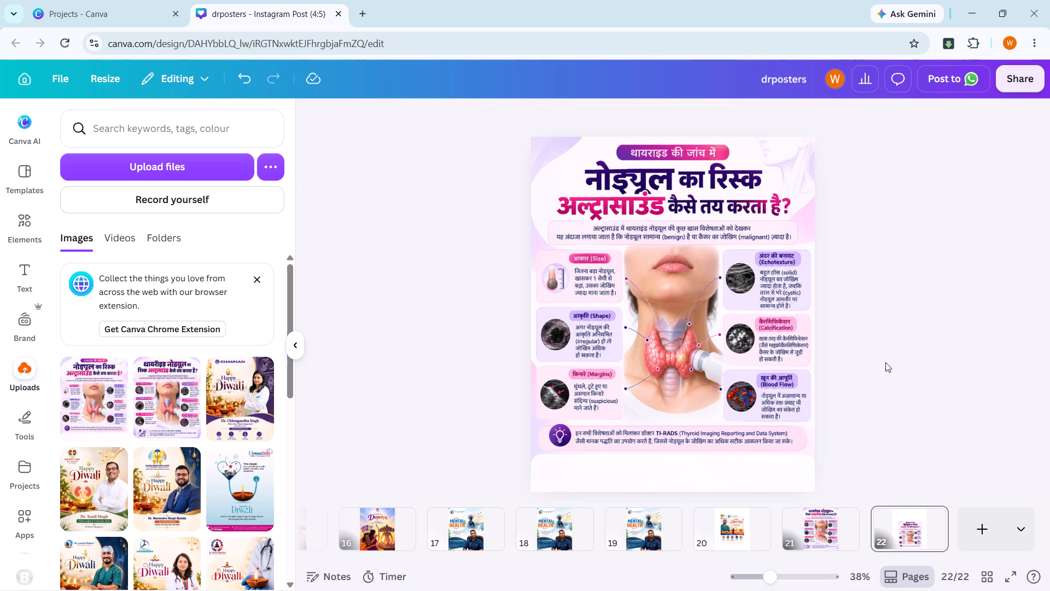
click(889, 357)
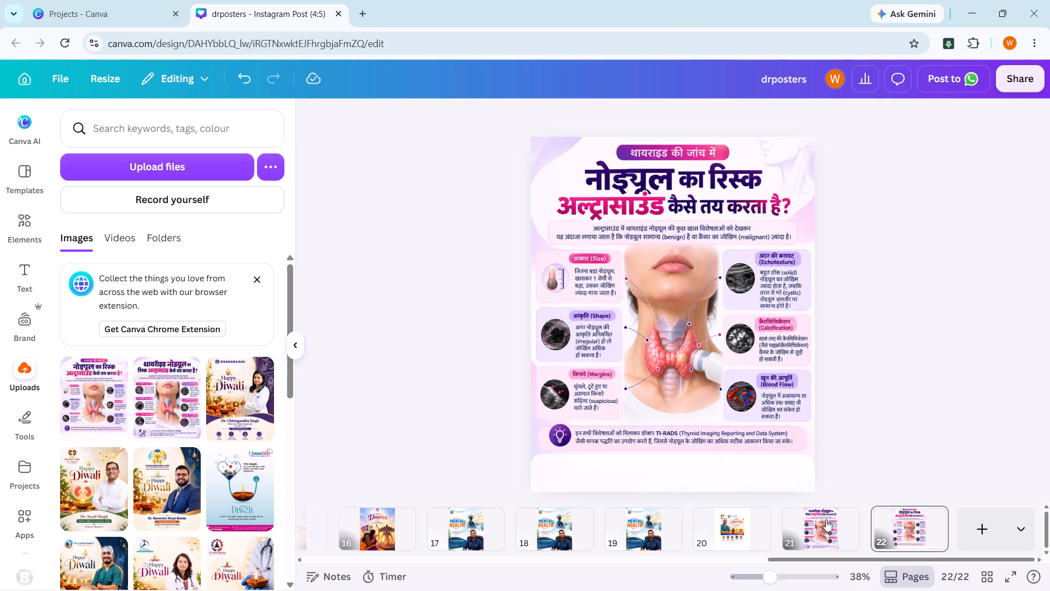
Compare the posters on pages 21 and 22, examining their layout and the footer space at the bottom.
click(819, 529)
click(927, 535)
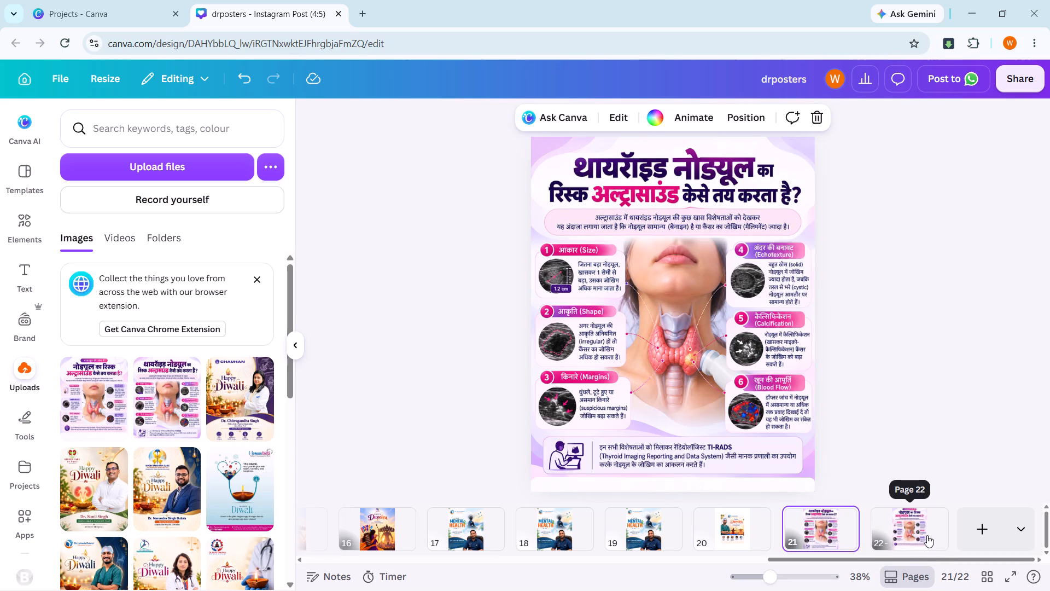
click(851, 534)
click(850, 401)
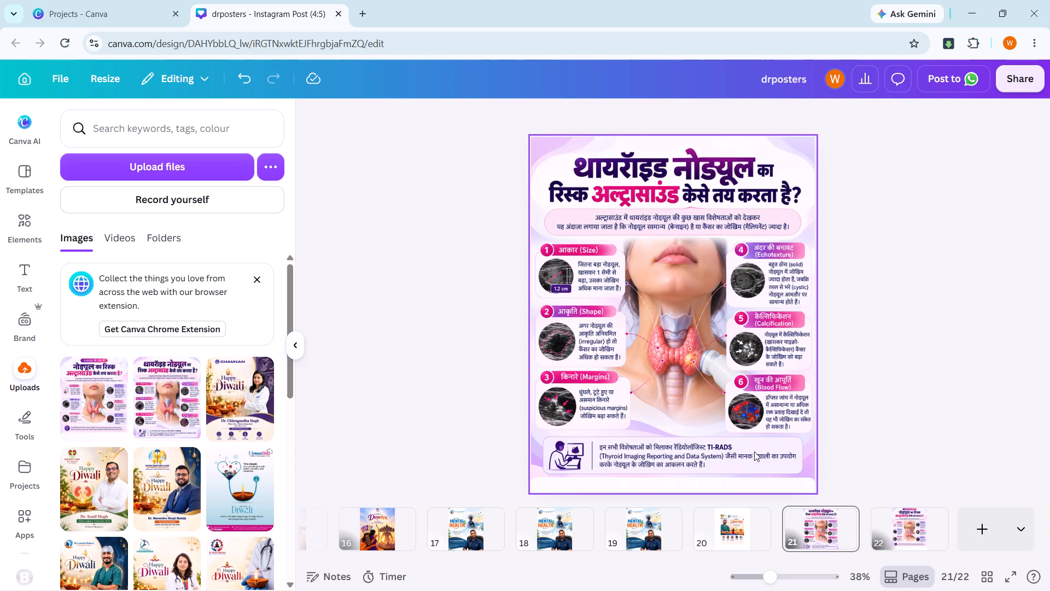
click(722, 462)
click(909, 523)
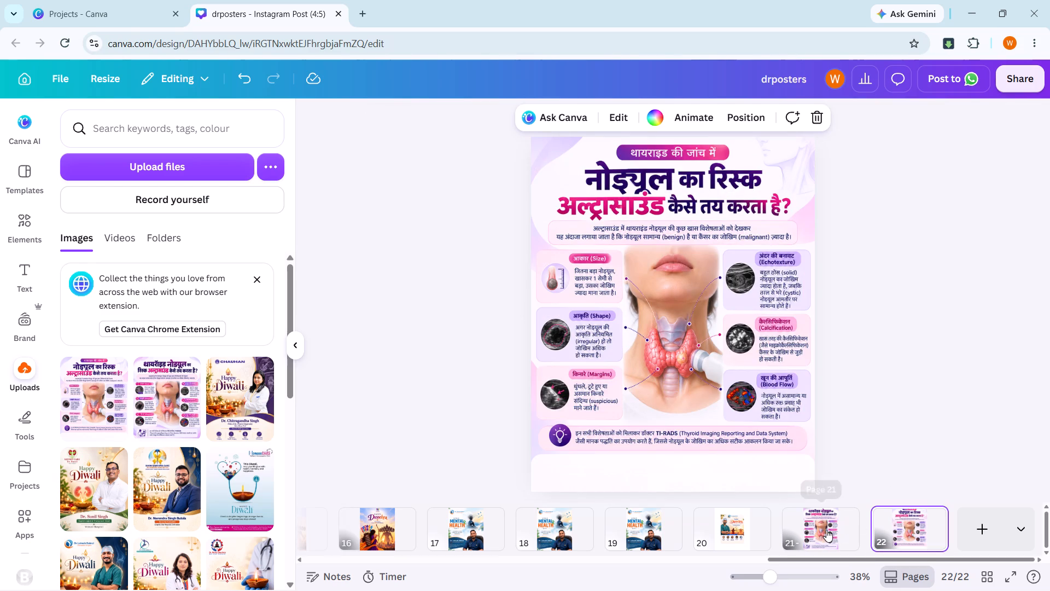
Open Magic Grab on the page 21 poster image and try selecting the bottom TI-RADS box as an element.
click(821, 530)
click(737, 446)
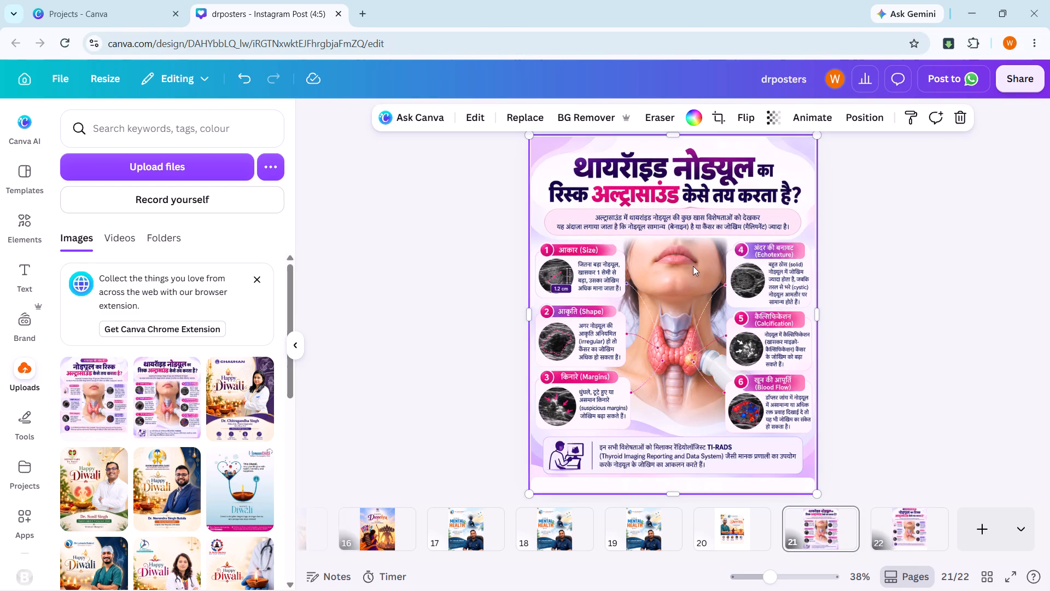
click(476, 118)
click(486, 186)
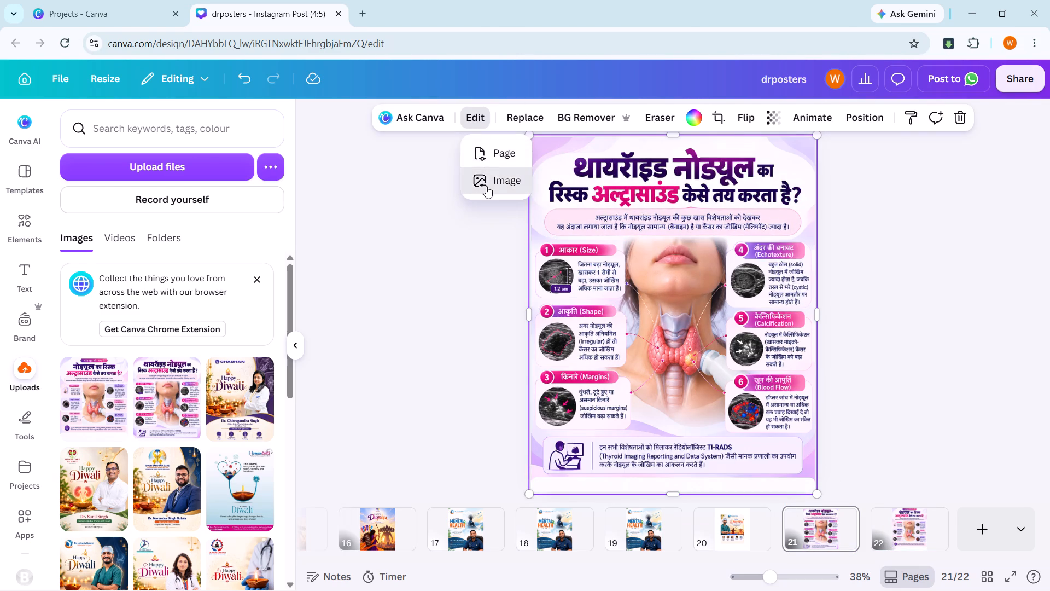
click(264, 222)
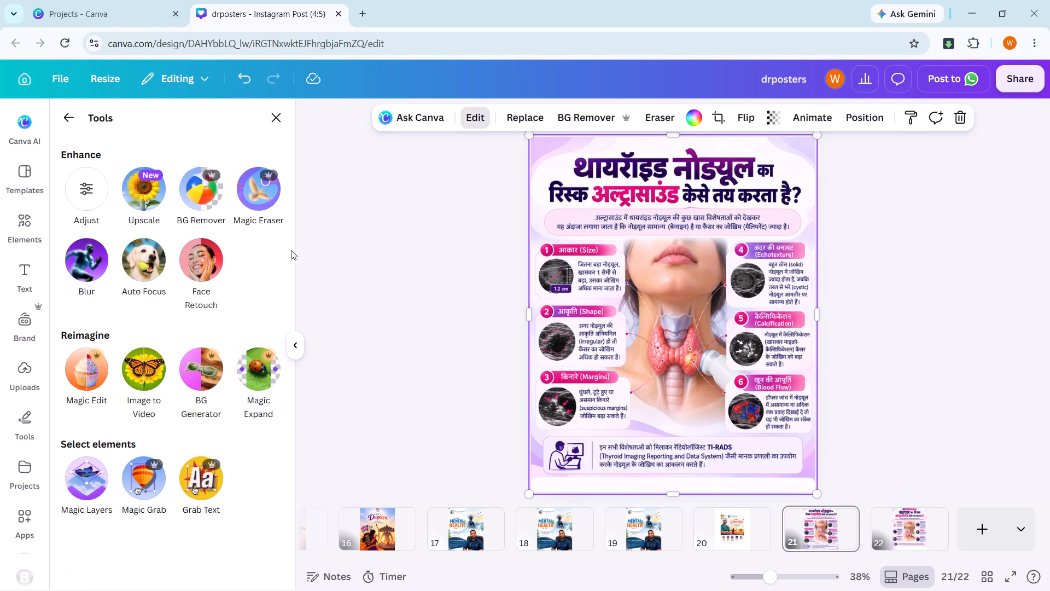
click(150, 483)
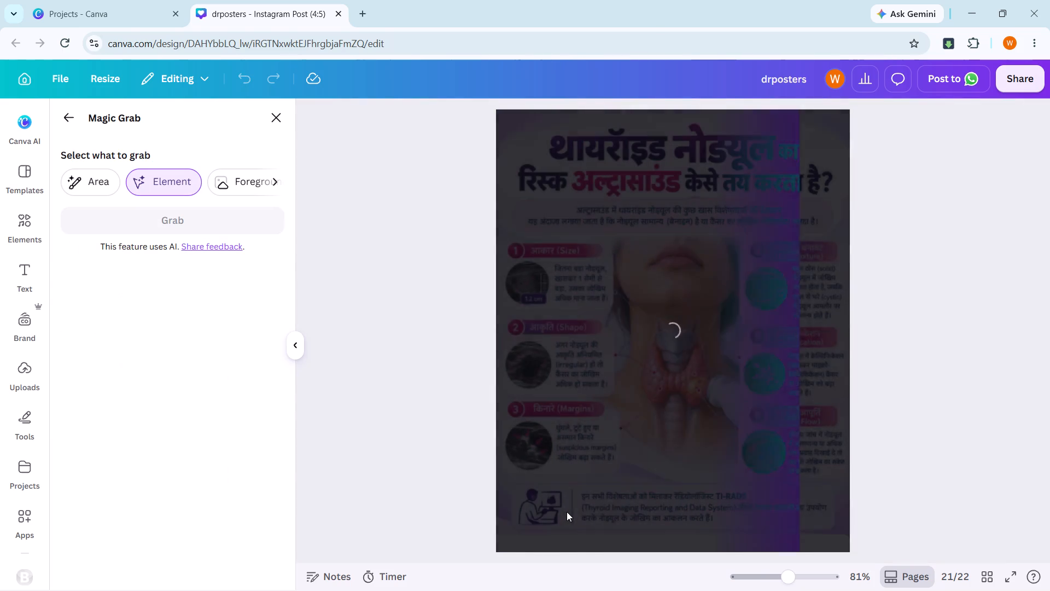
click(567, 512)
click(567, 512)
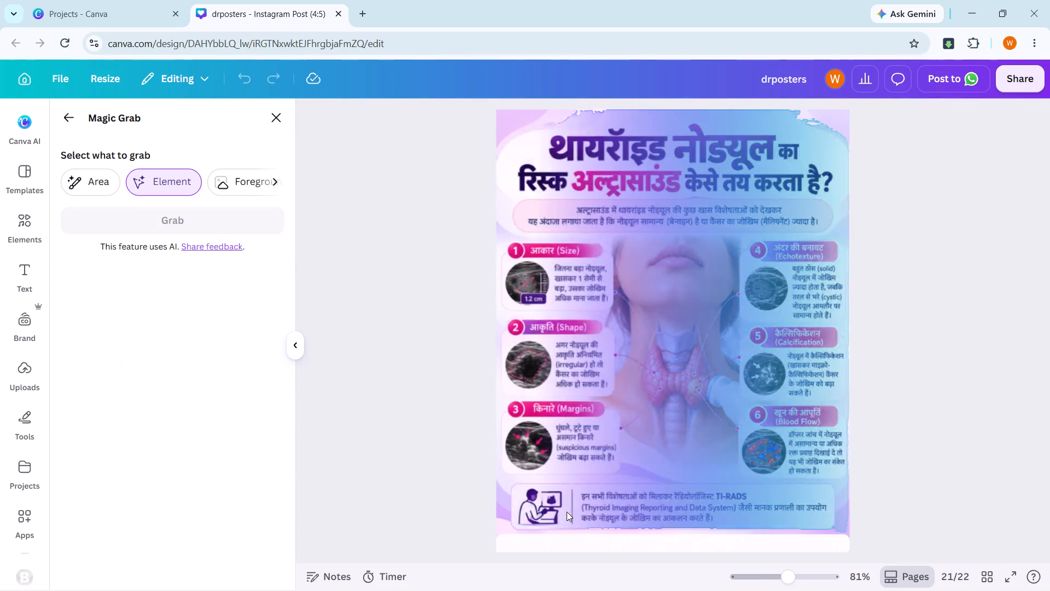
click(567, 512)
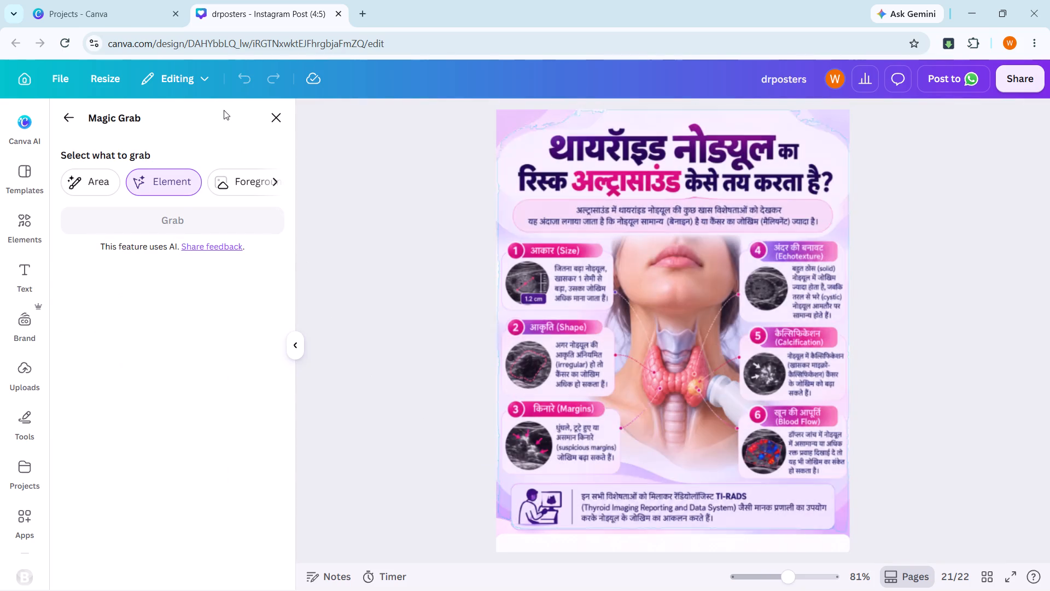
Grab the whole TI-RADS box, illustration and text included, by brushing over it in Area mode at brush size 17.
click(81, 181)
click(94, 262)
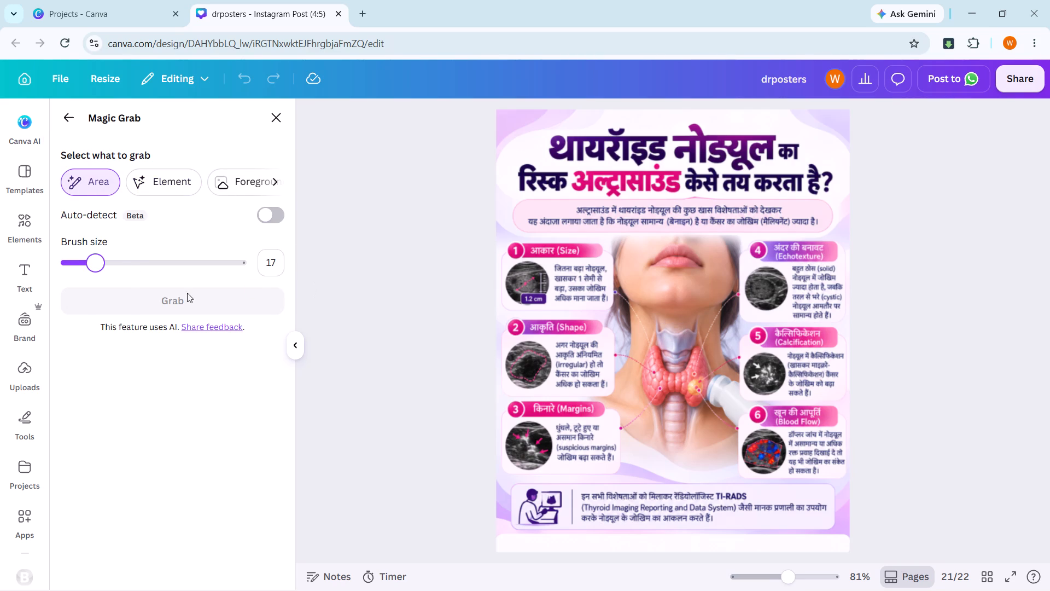
drag(521, 494, 520, 512)
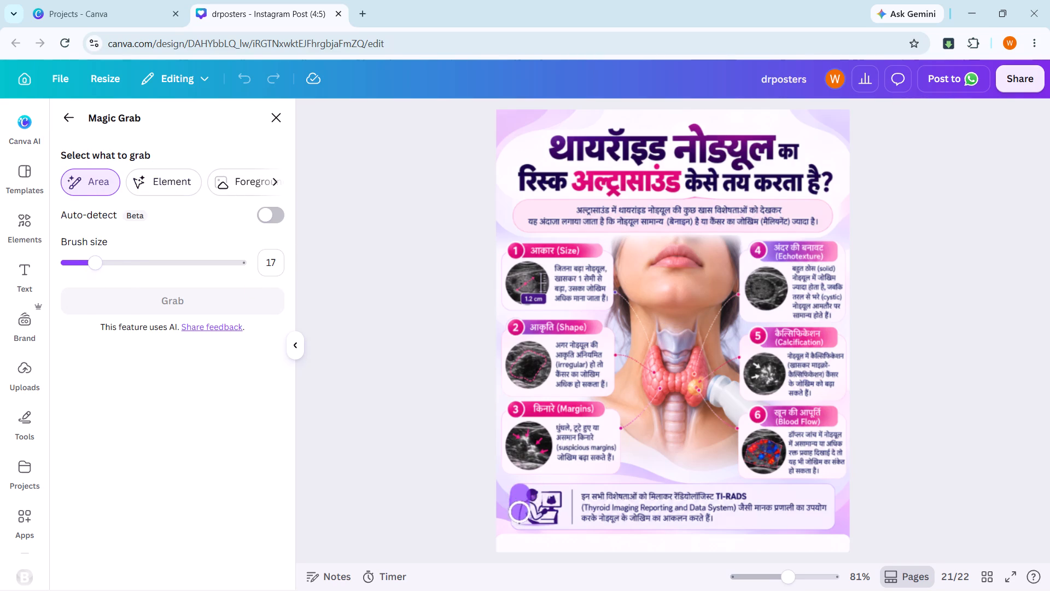
drag(520, 512, 620, 524)
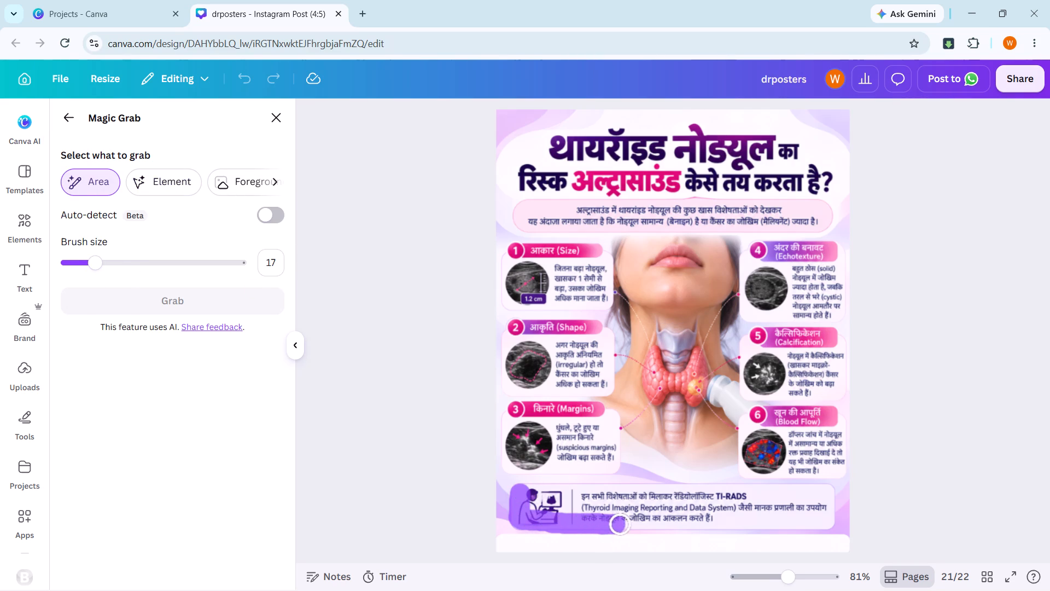
drag(620, 524, 812, 525)
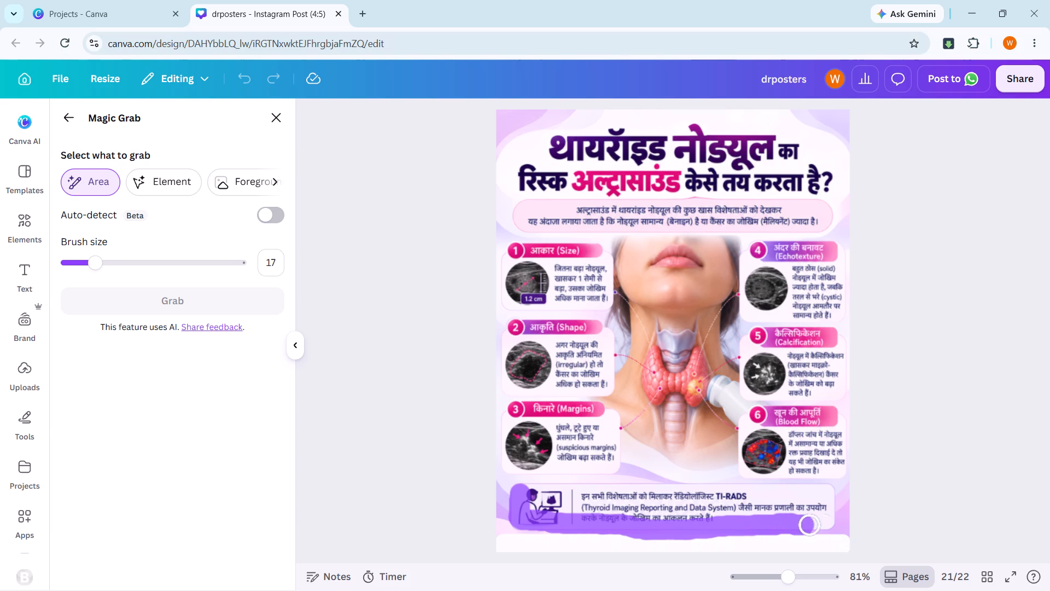
drag(812, 525, 742, 492)
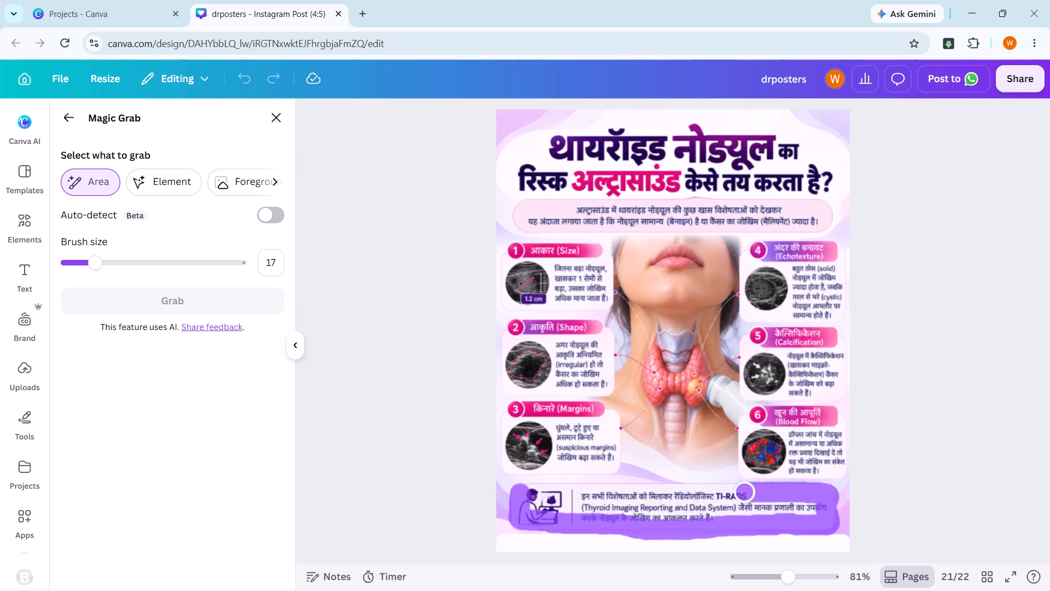
drag(742, 492, 521, 485)
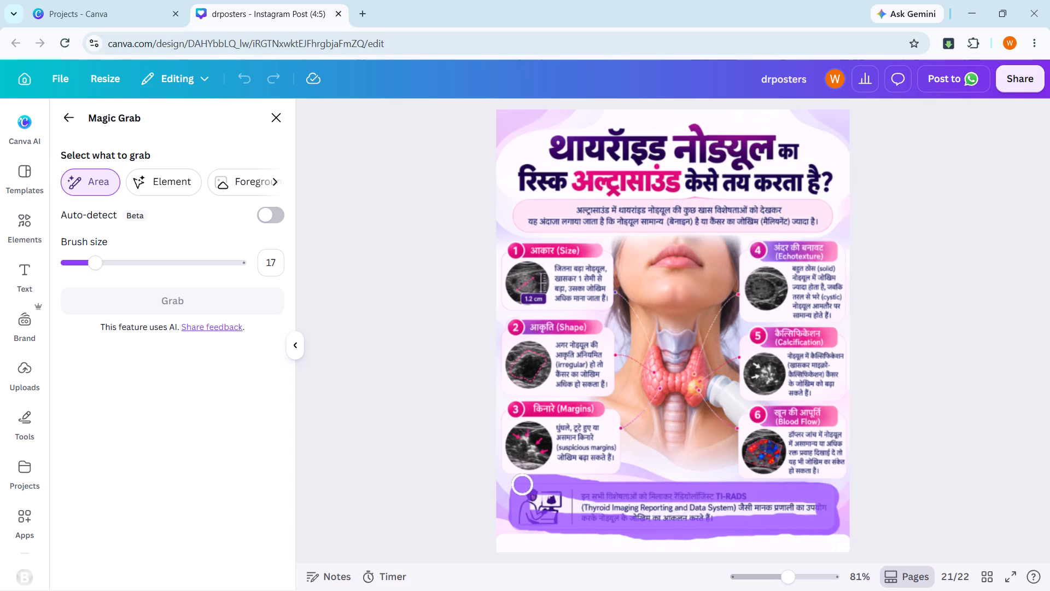
drag(521, 485, 629, 513)
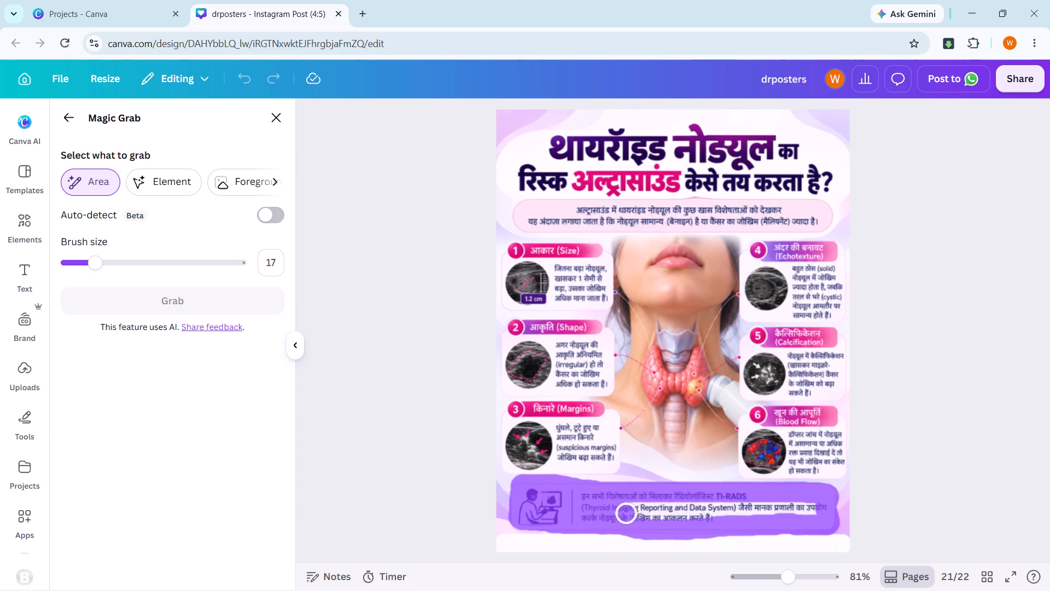
drag(629, 513, 574, 508)
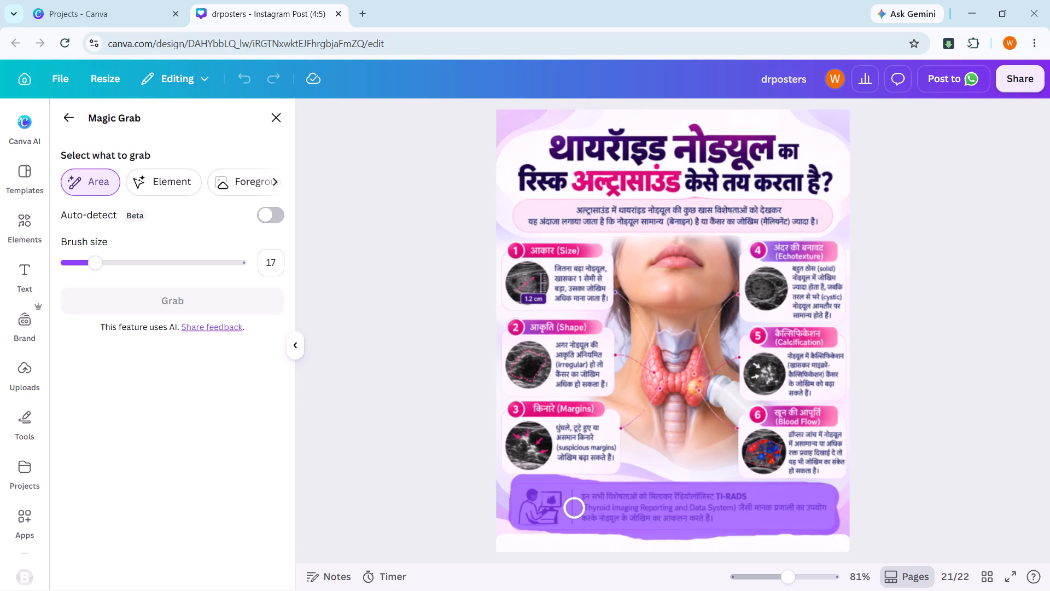
click(208, 298)
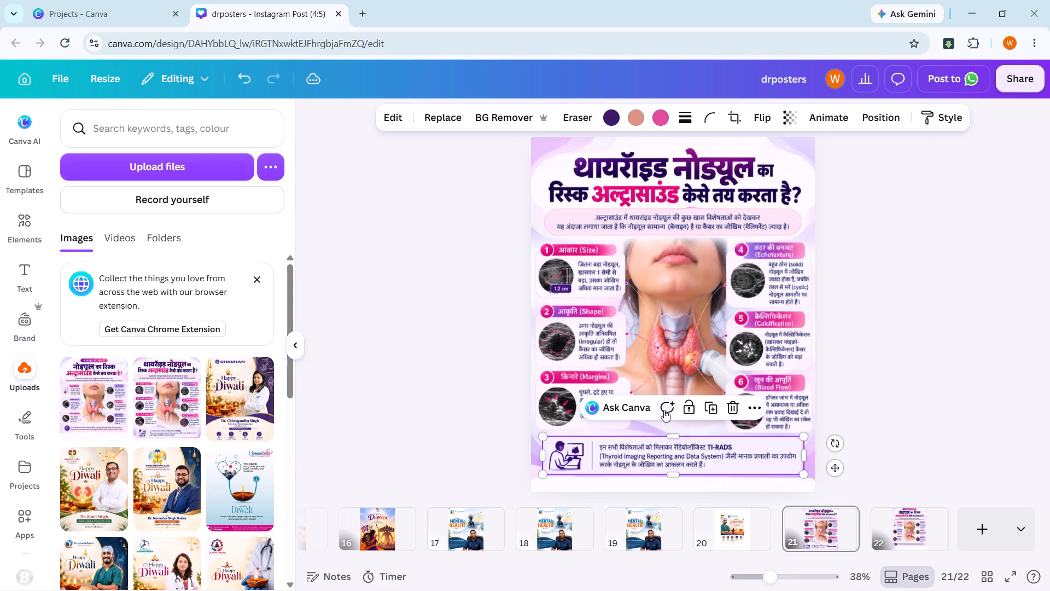
Move the separated TI-RADS box up on page 21, over the lower edge of the Margins and Blood Flow cards.
click(698, 333)
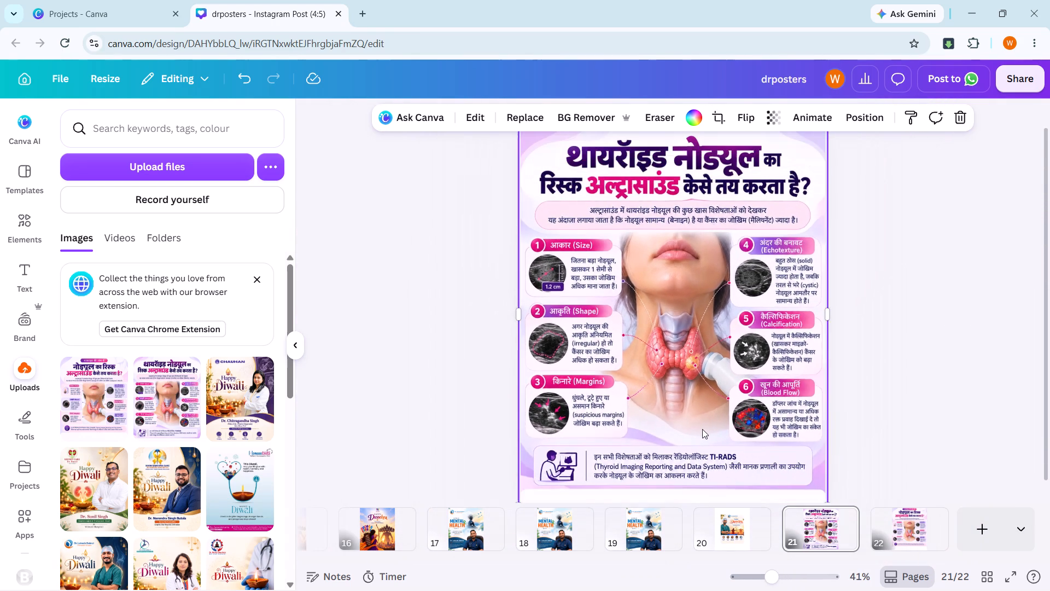
drag(748, 463, 748, 417)
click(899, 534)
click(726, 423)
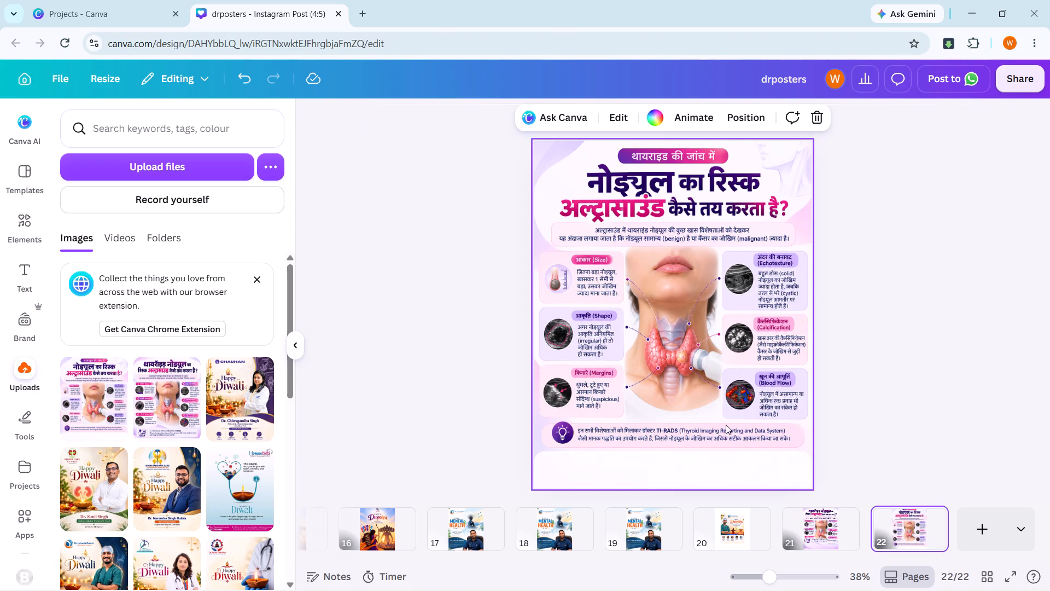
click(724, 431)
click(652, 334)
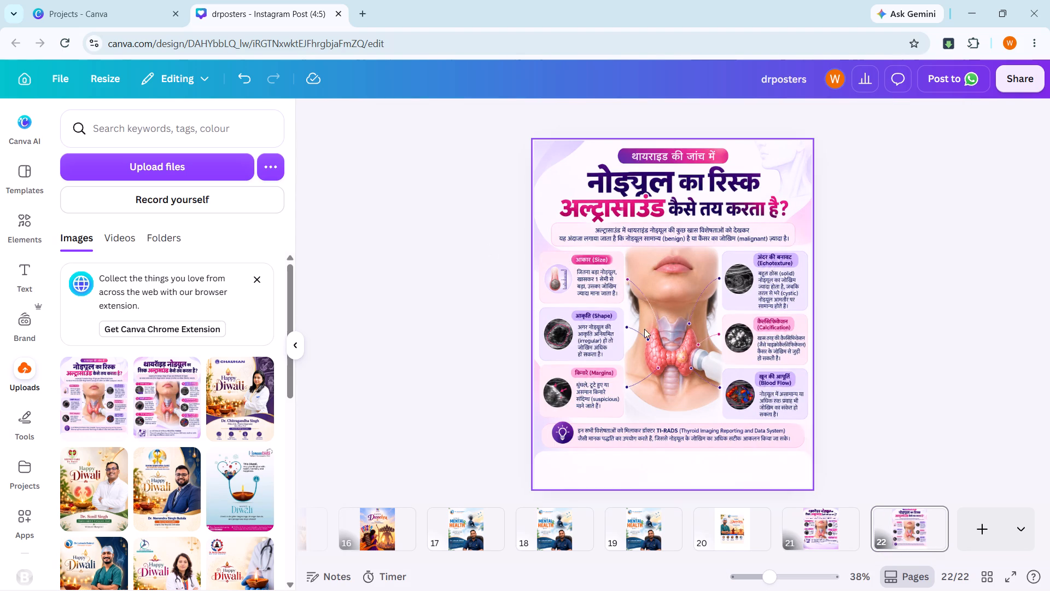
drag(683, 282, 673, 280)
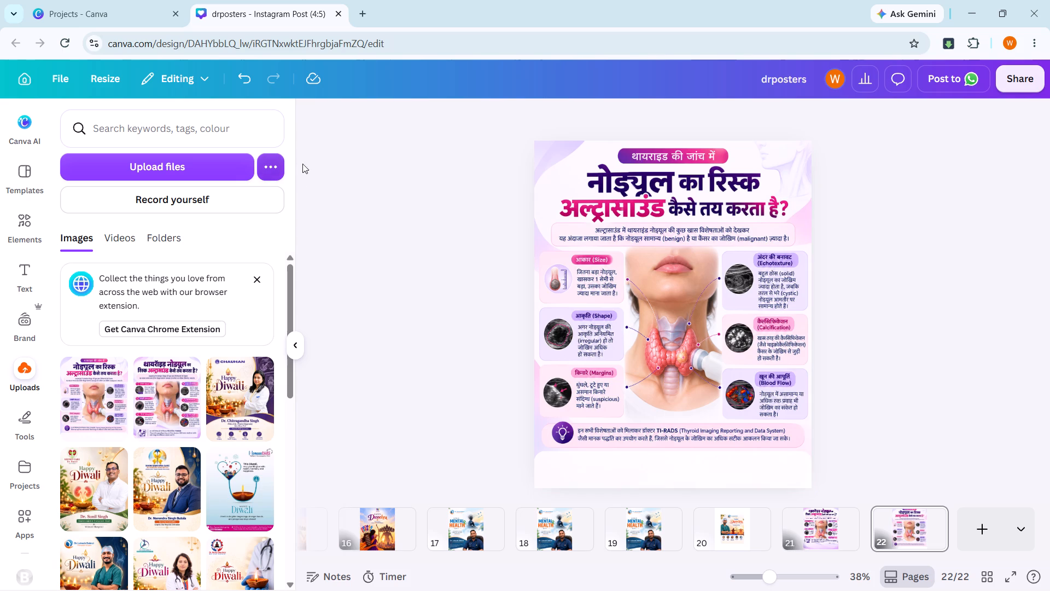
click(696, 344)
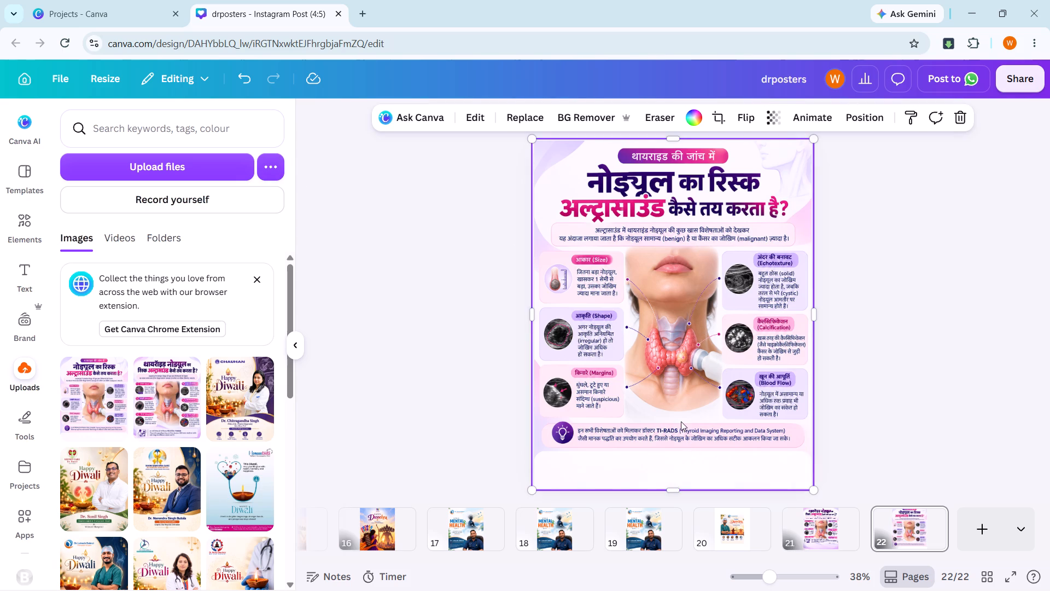
Copy the थायरॉइड नोड्यूल background image from page 21 and paste it onto page 22.
click(807, 528)
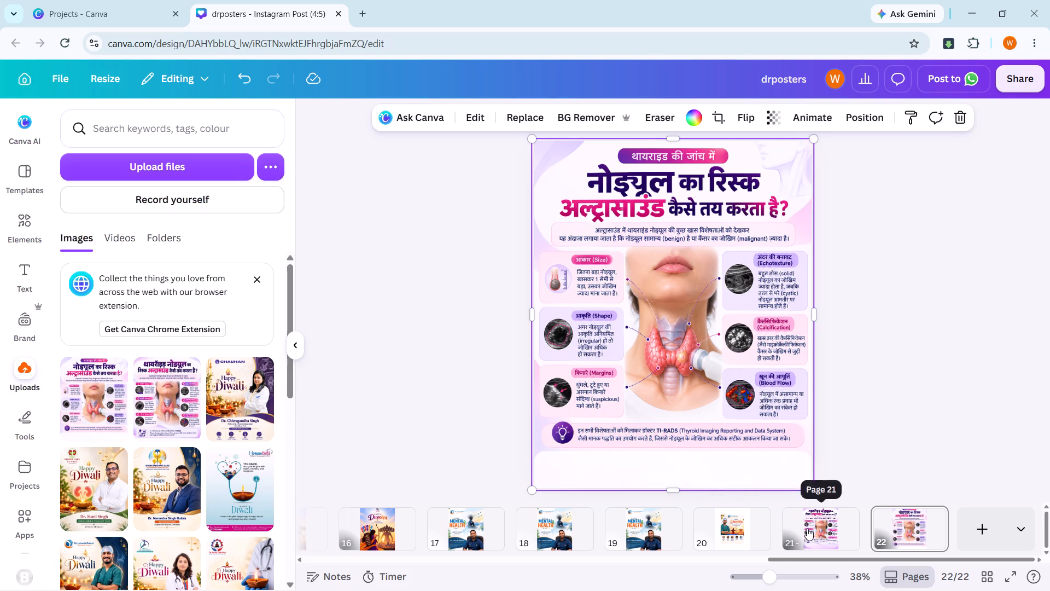
click(745, 297)
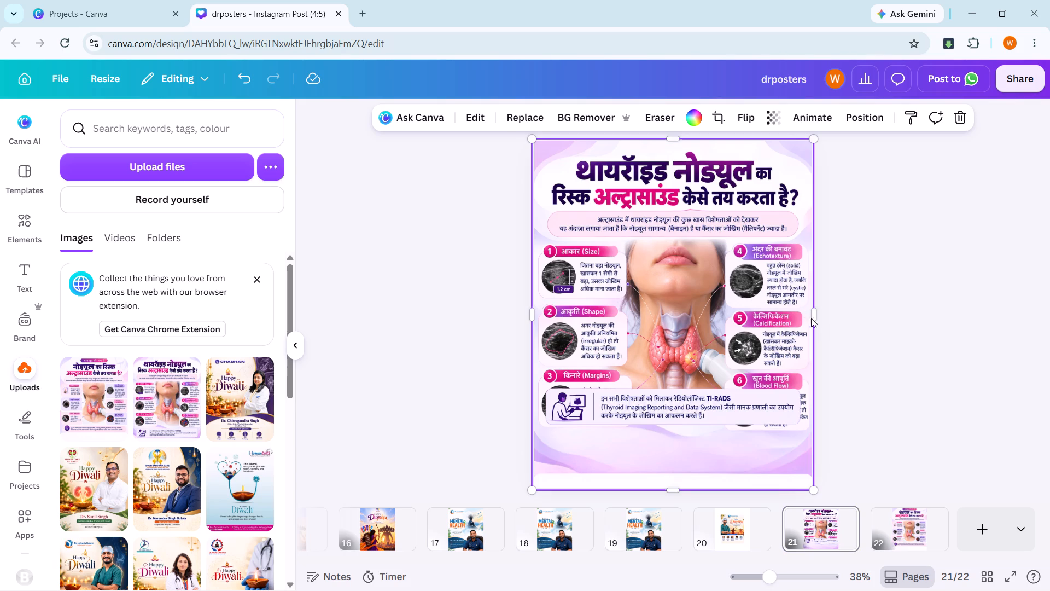
key(ctrl+c)
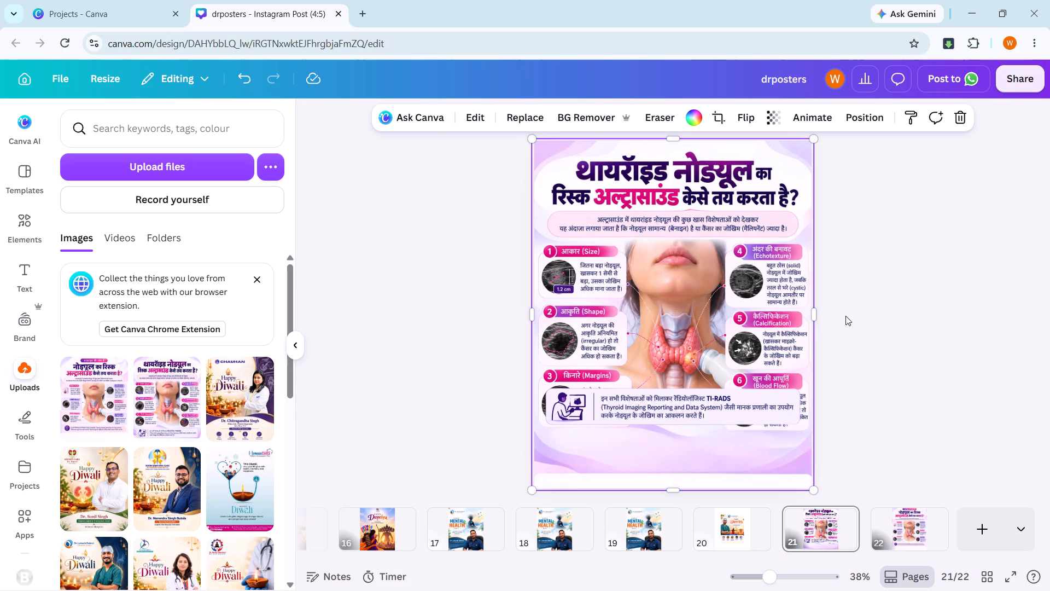
click(899, 536)
click(759, 390)
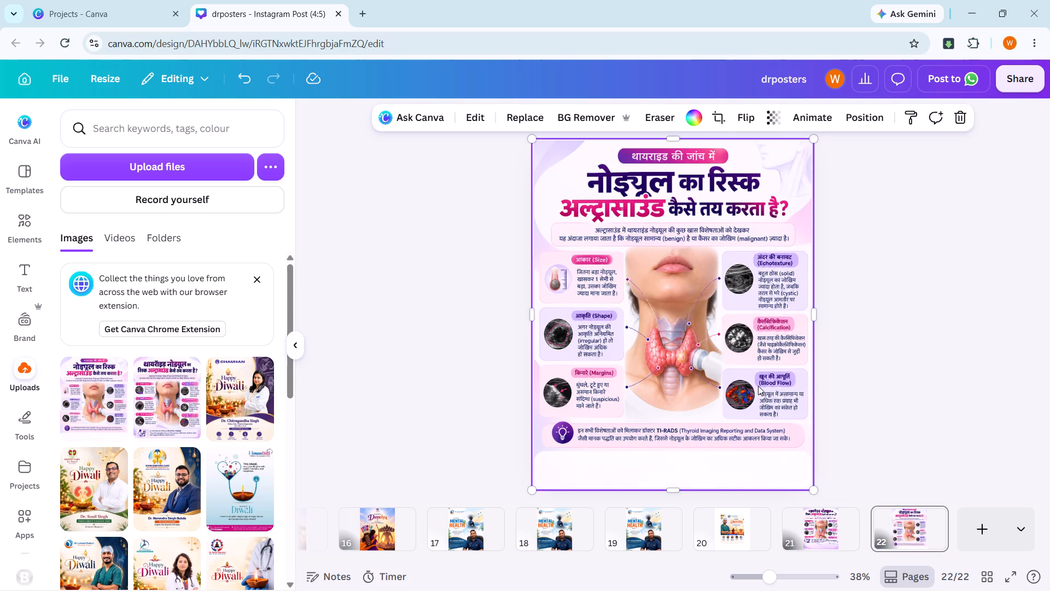
key(ctrl+v)
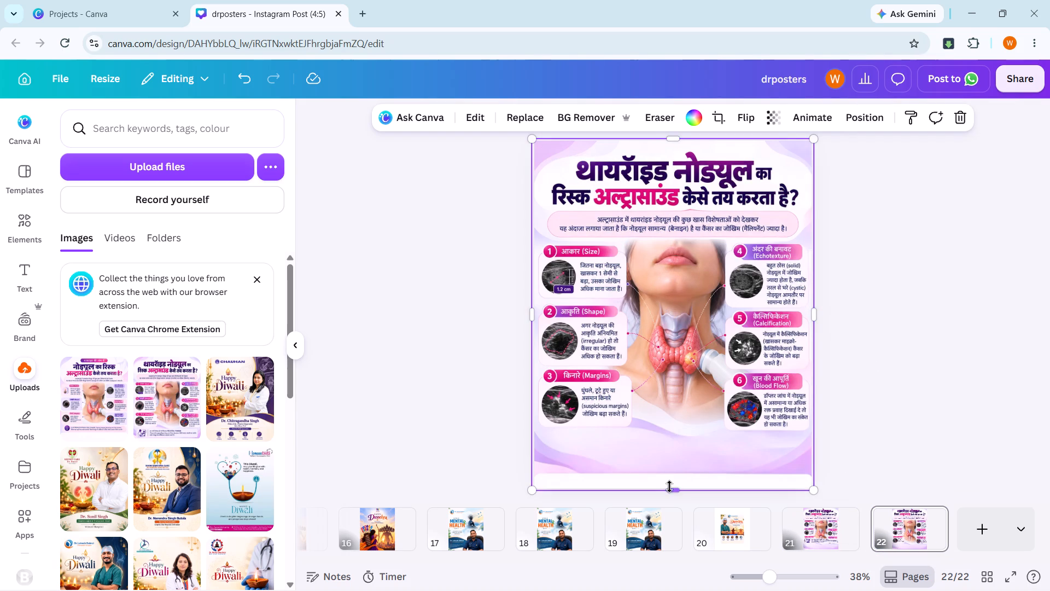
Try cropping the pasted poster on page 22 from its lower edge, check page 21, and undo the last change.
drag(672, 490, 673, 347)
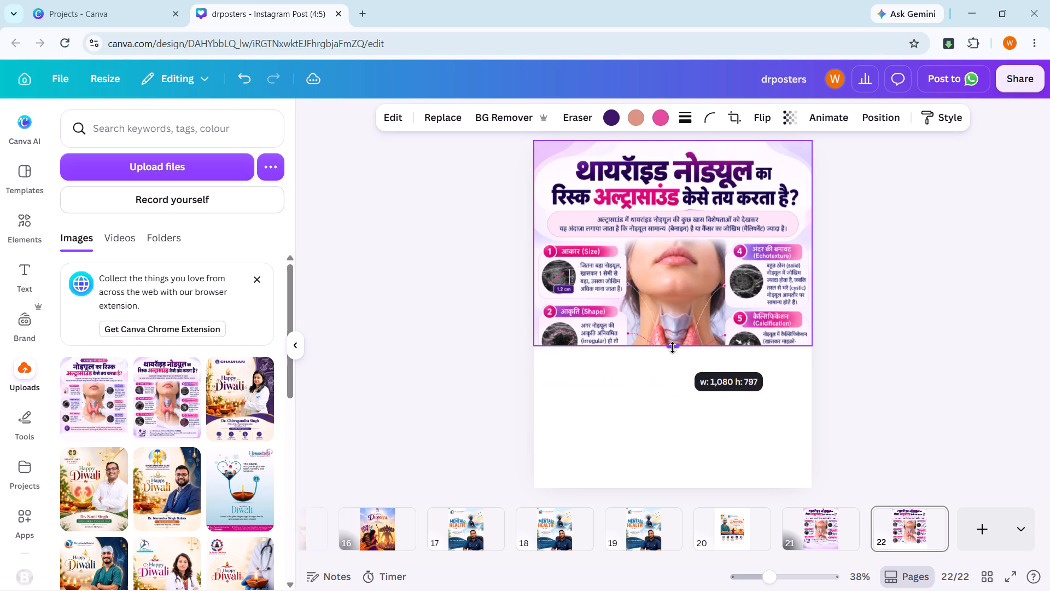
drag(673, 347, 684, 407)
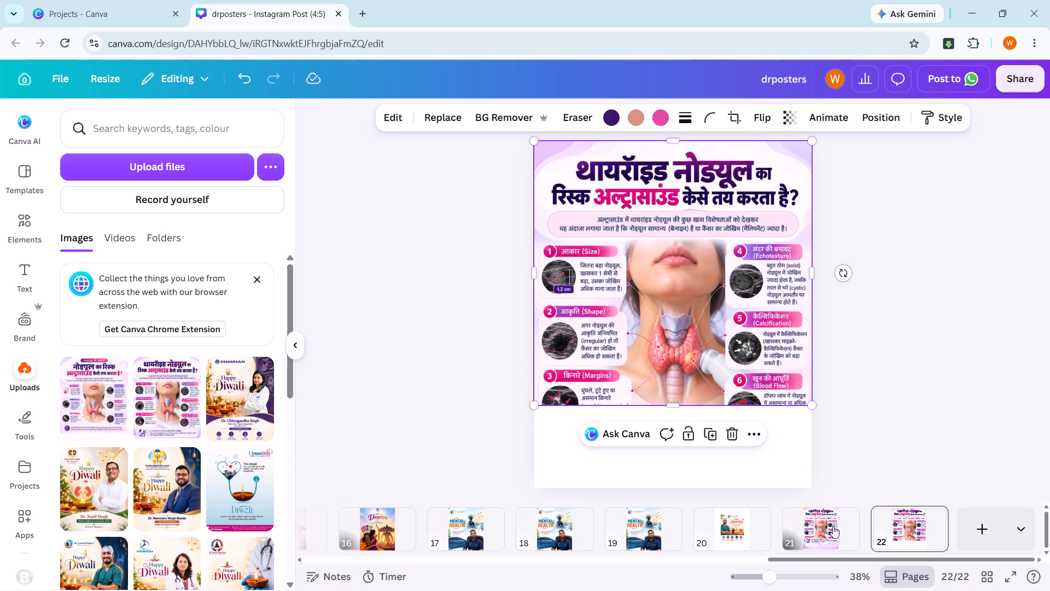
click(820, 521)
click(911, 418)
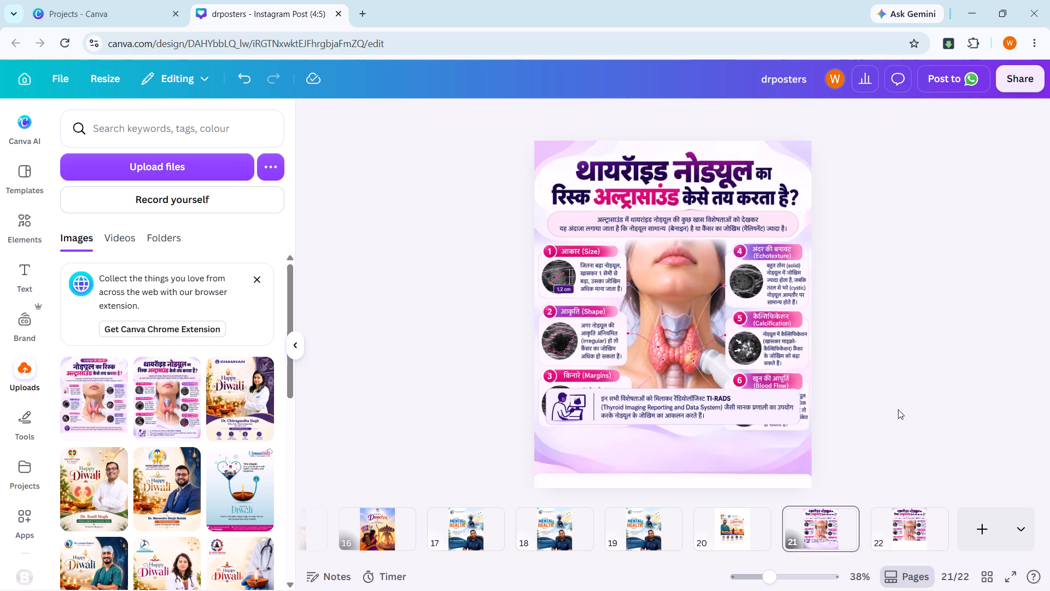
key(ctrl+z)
Compare pages 21 and 22 and undo the pasting of the थायरॉइड नोड्यूल poster onto page 22.
click(897, 528)
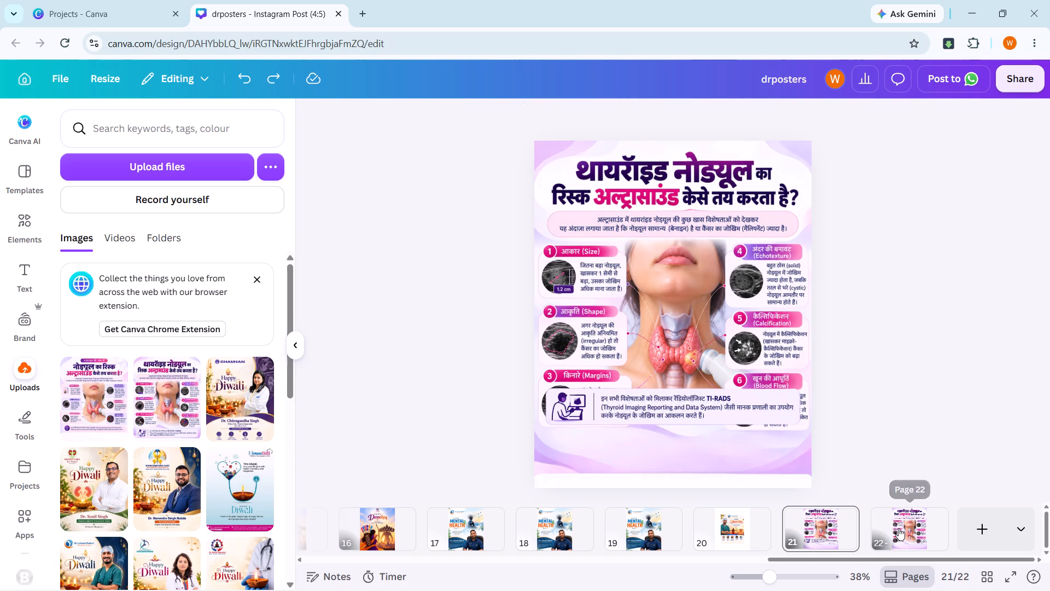
click(822, 531)
click(894, 541)
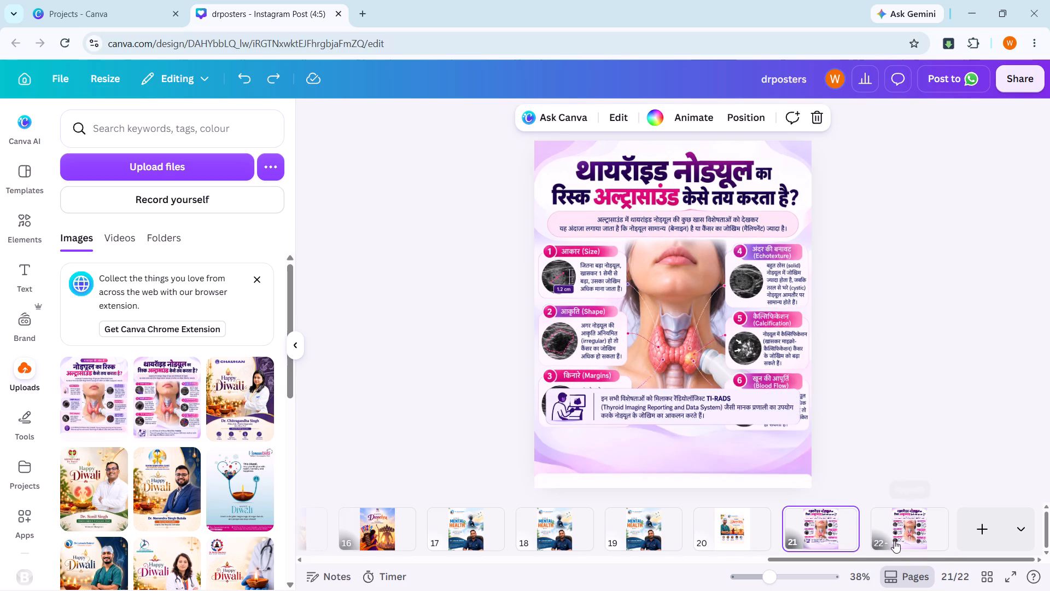
key(ctrl+z)
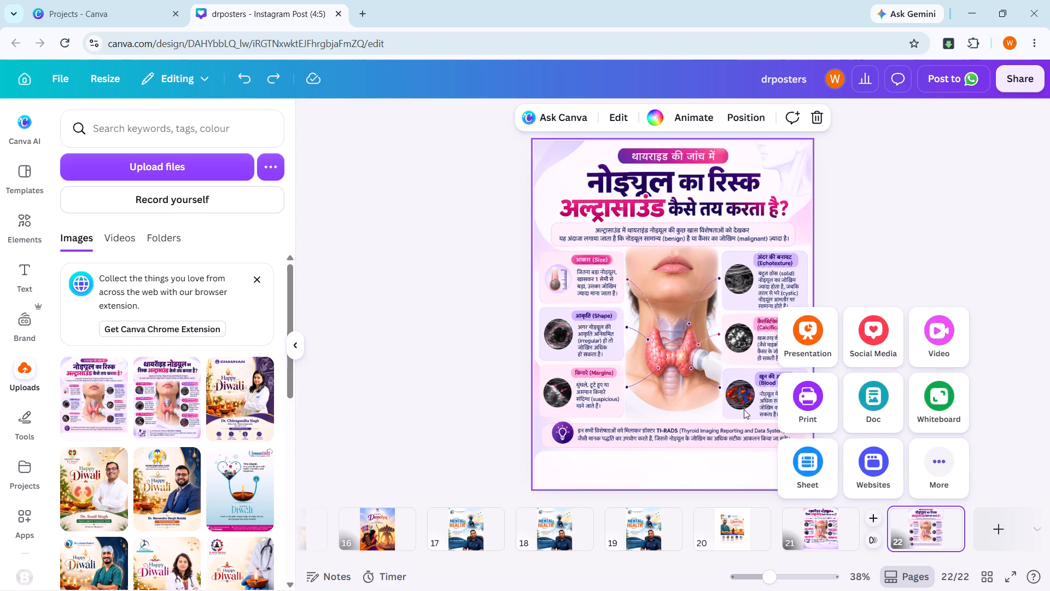
click(886, 224)
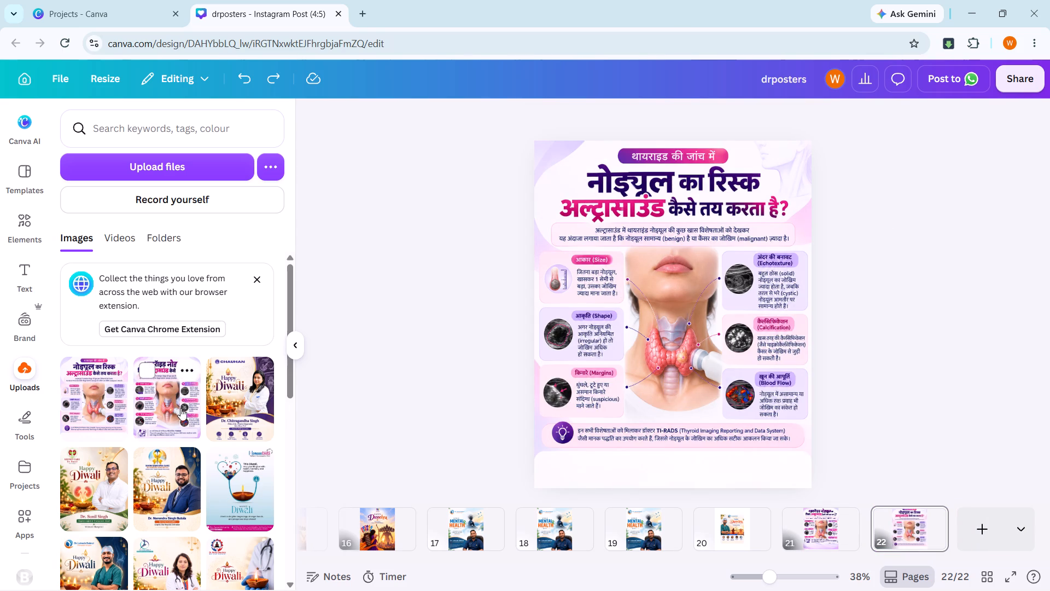
Add the uploaded थायरॉइड नोड्यूल poster image to page 22.
click(163, 408)
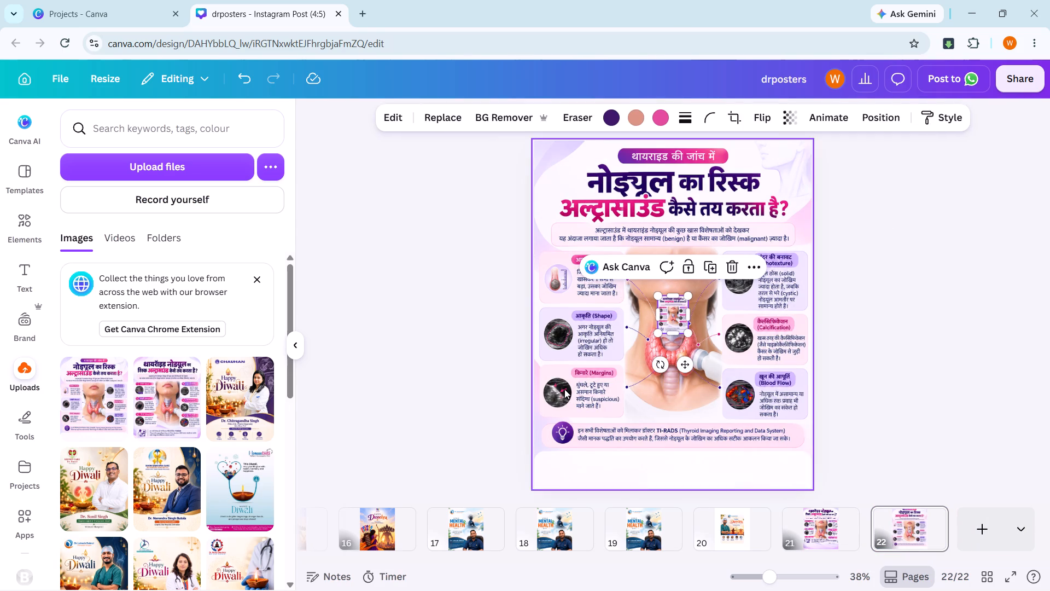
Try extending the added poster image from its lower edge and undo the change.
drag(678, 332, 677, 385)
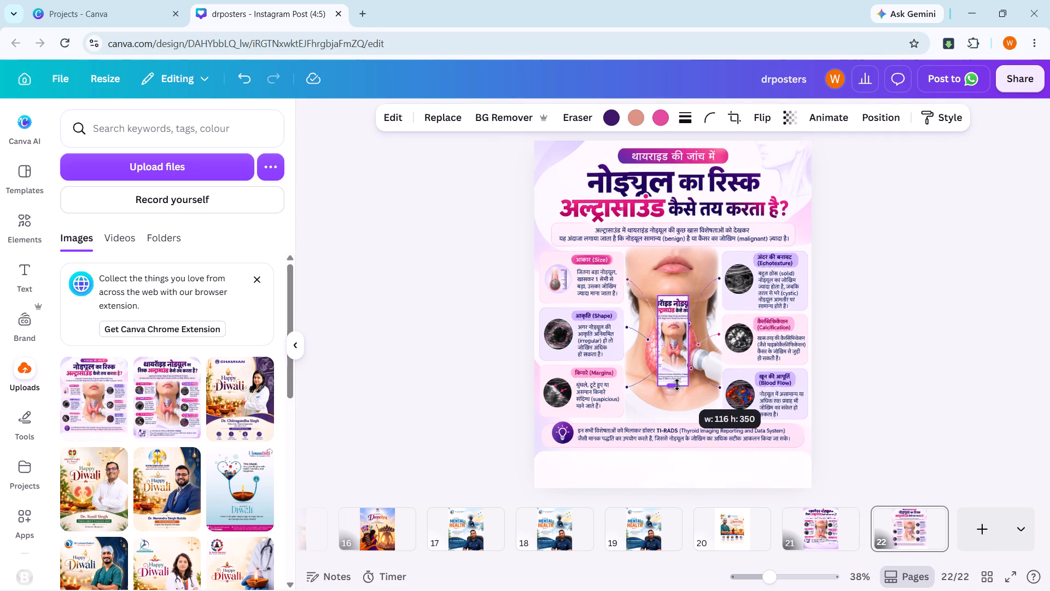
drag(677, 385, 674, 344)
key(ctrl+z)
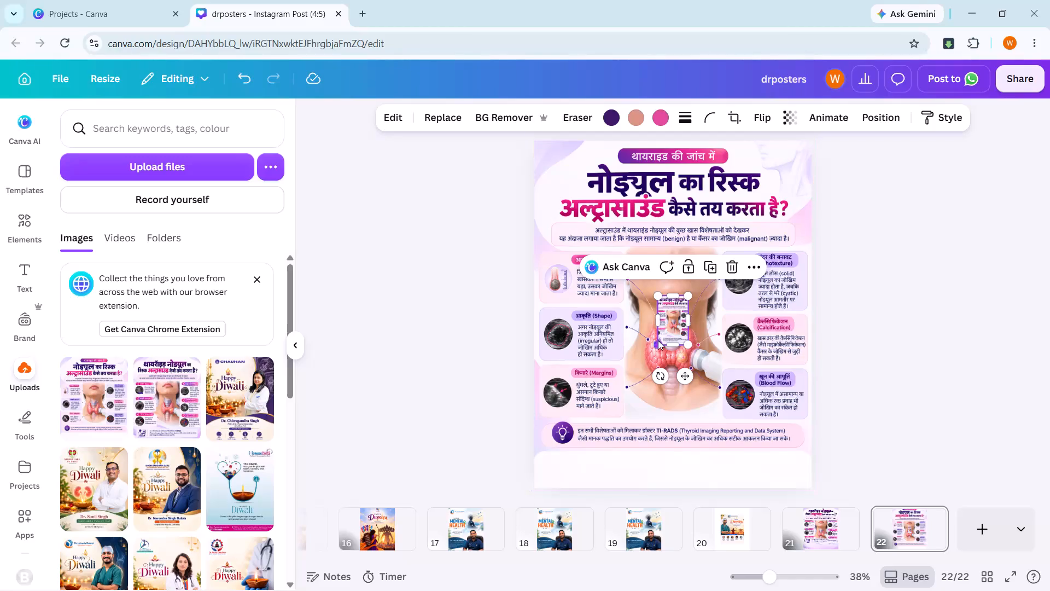
Enlarge the added poster to the page's full 1,080 width, flush with the top-left corner, and crop away its lower part.
drag(687, 328, 807, 422)
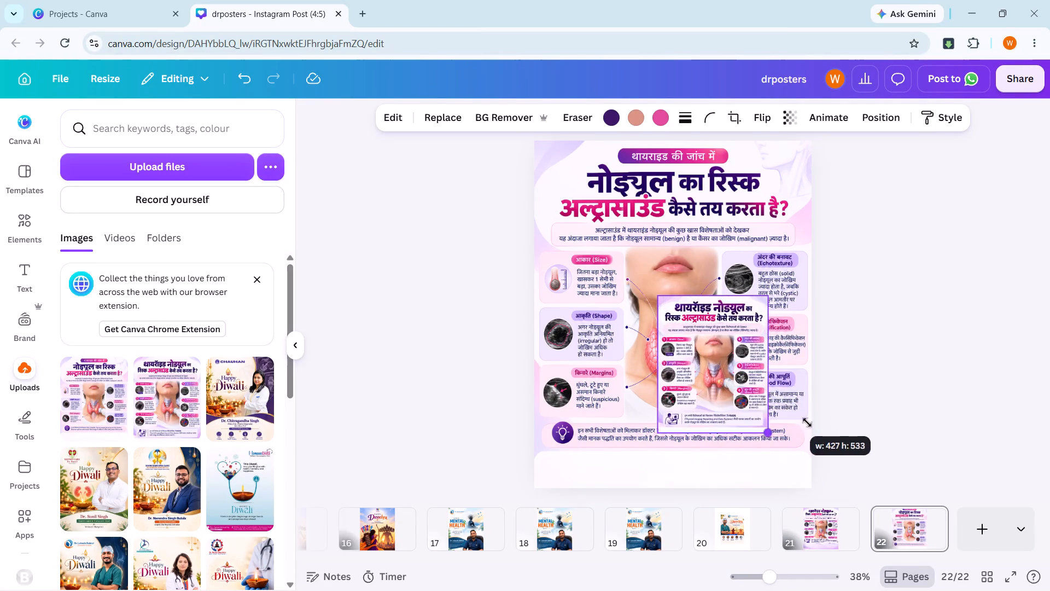
drag(807, 422, 843, 450)
drag(769, 426, 629, 283)
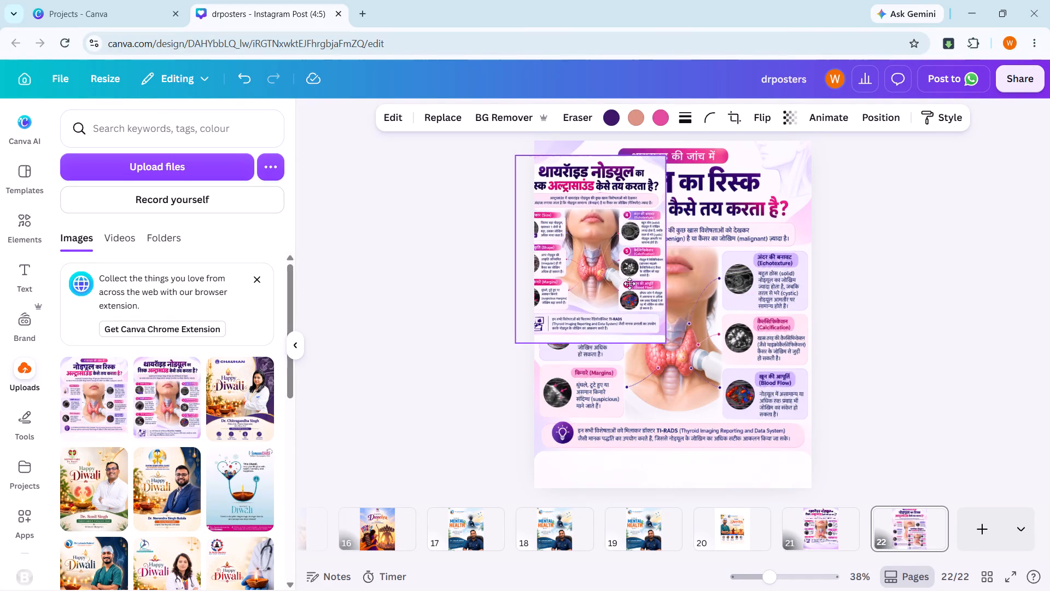
drag(629, 283, 647, 274)
drag(687, 327, 712, 340)
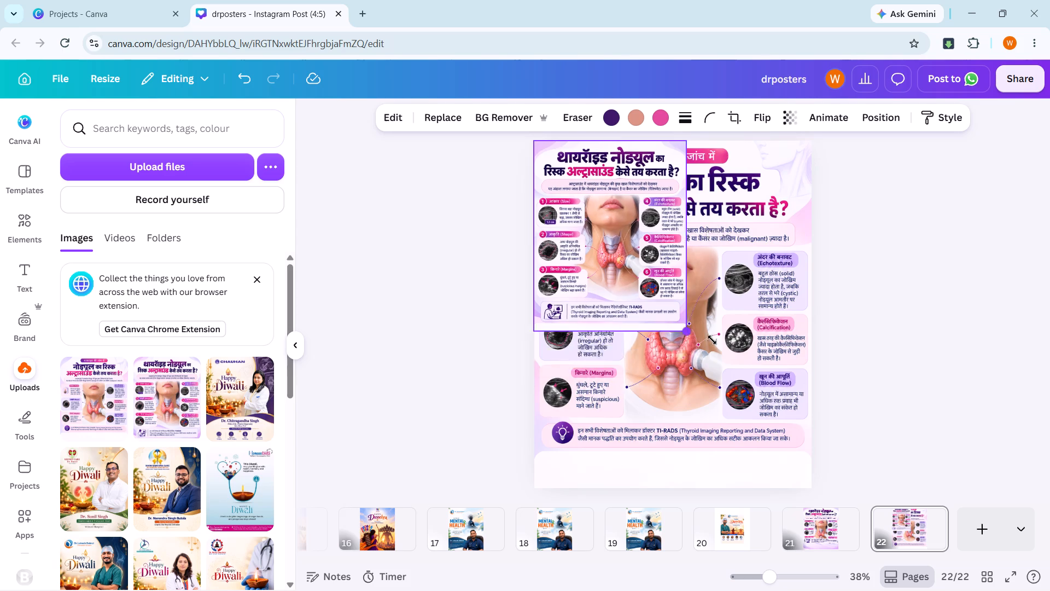
drag(712, 340, 775, 378)
drag(642, 402, 641, 248)
drag(743, 251, 802, 304)
Crop the overlaid poster's lower edge to just below the introductory text box, keeping only its heading section over page 22.
click(911, 294)
click(682, 259)
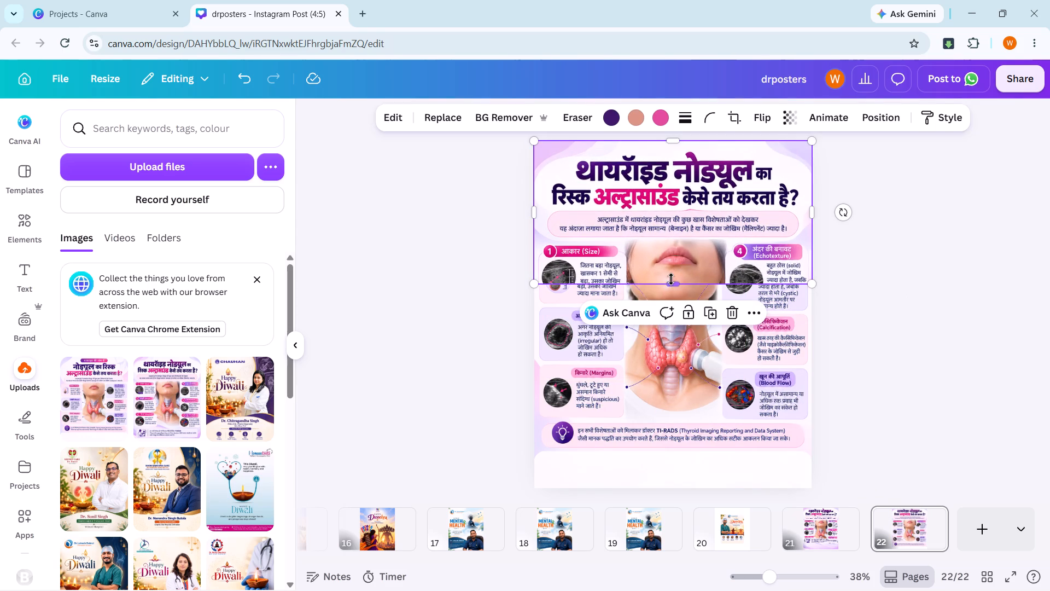
drag(671, 285, 677, 241)
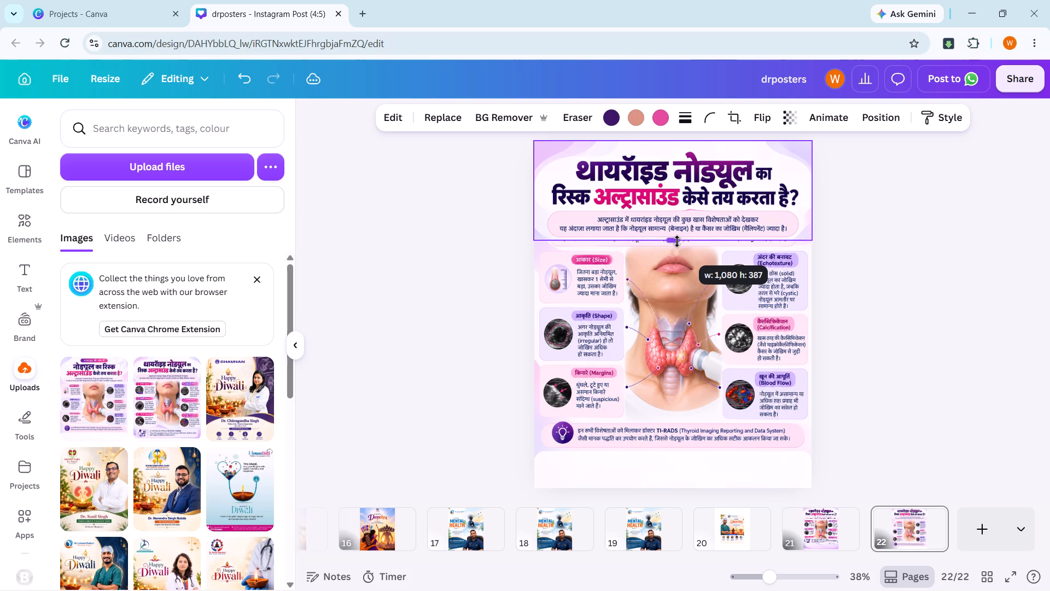
drag(677, 241, 679, 247)
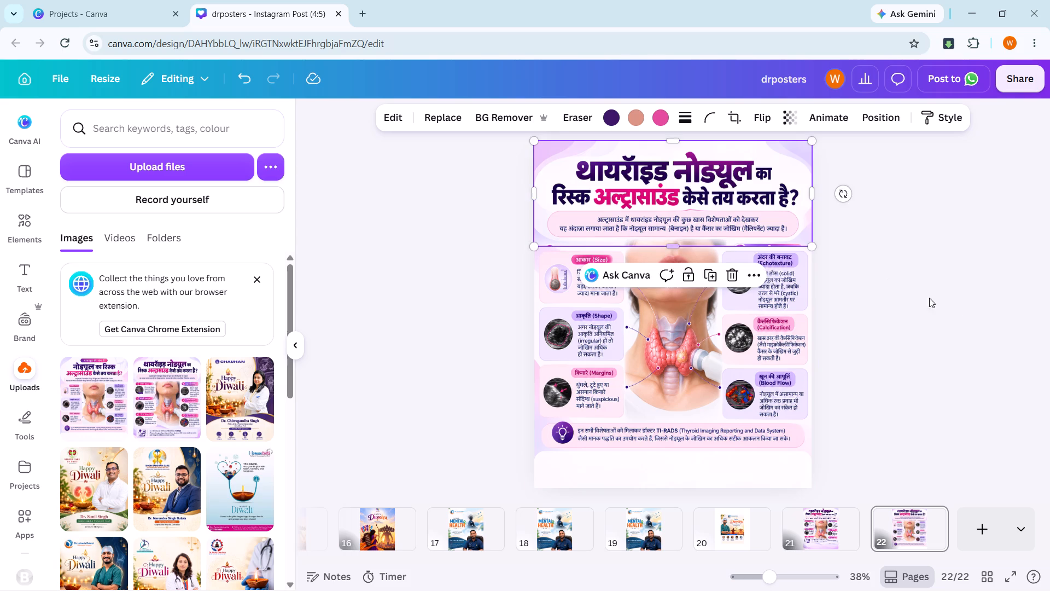
double_click(960, 307)
click(722, 226)
drag(676, 245, 673, 222)
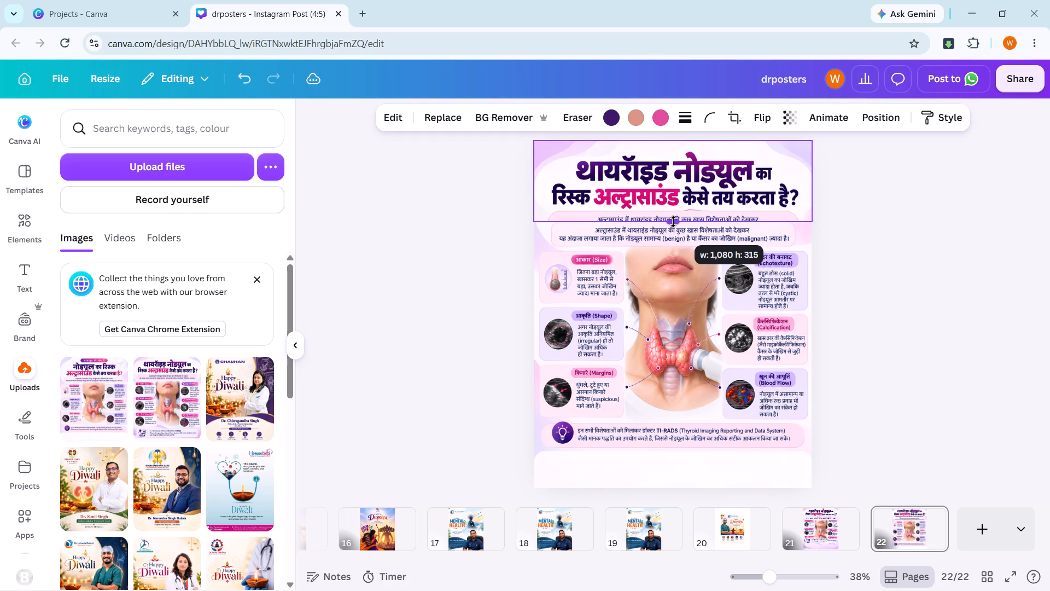
drag(673, 222, 676, 209)
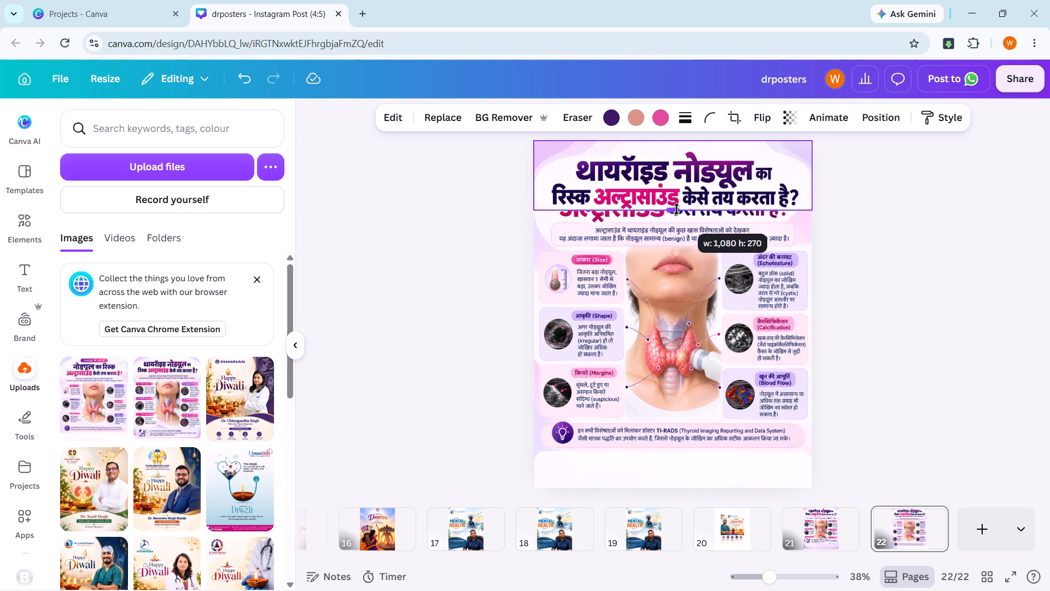
drag(676, 209, 683, 236)
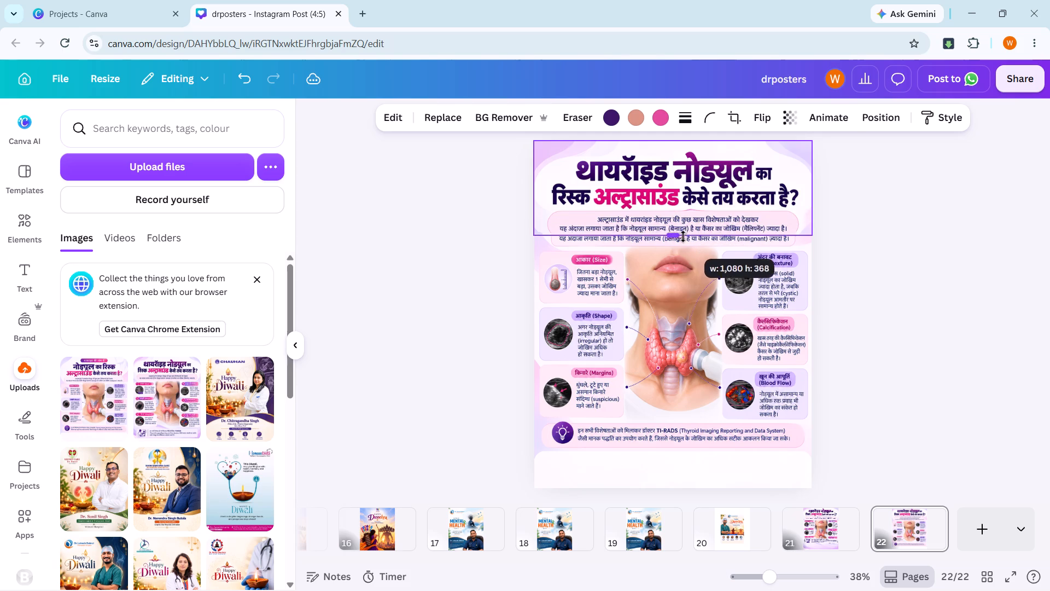
drag(683, 236, 686, 235)
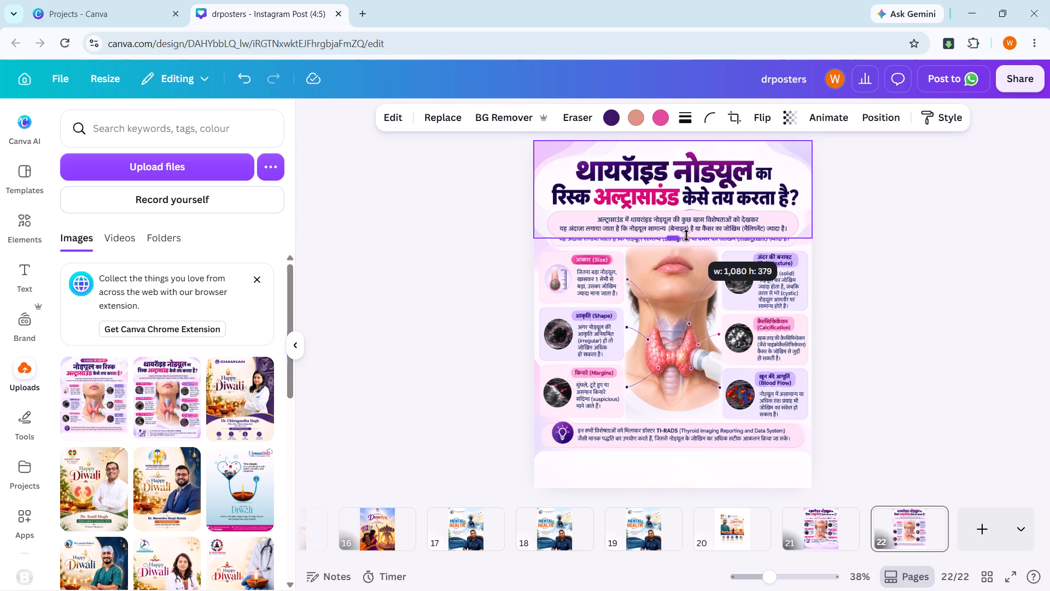
drag(686, 235, 688, 239)
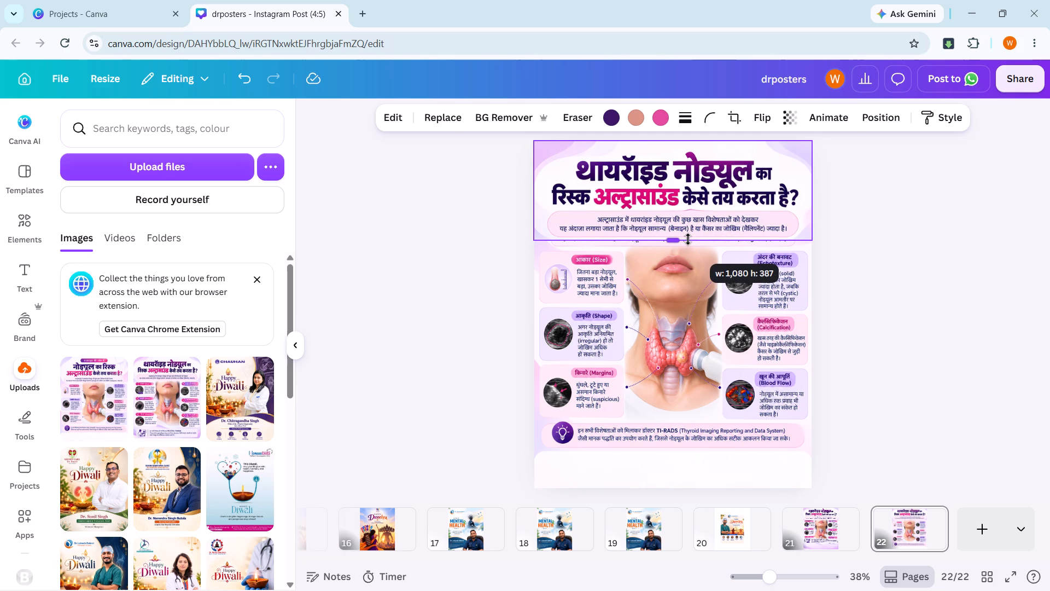
drag(688, 239, 691, 244)
click(993, 264)
click(980, 265)
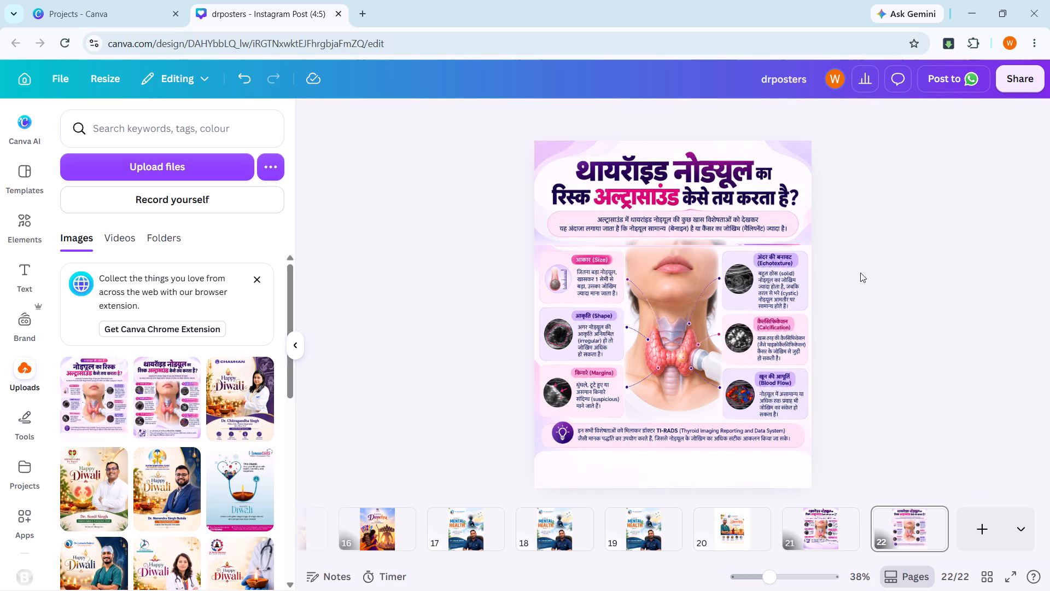
Use Magic Grab on page 22's background image to separate the light-bulb TI-RADS box as its own element.
click(950, 264)
click(735, 393)
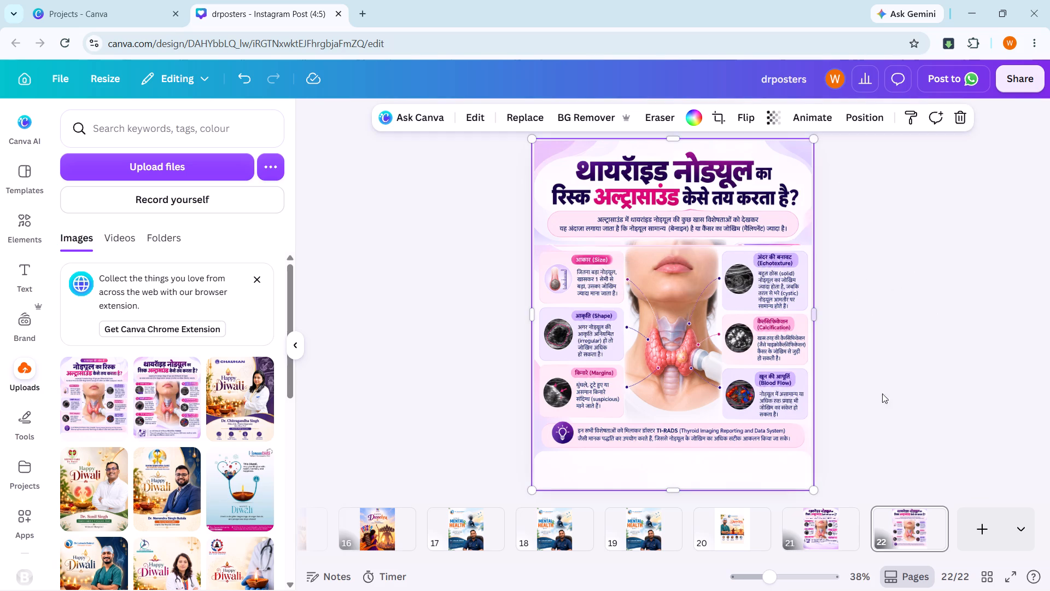
click(833, 529)
click(906, 537)
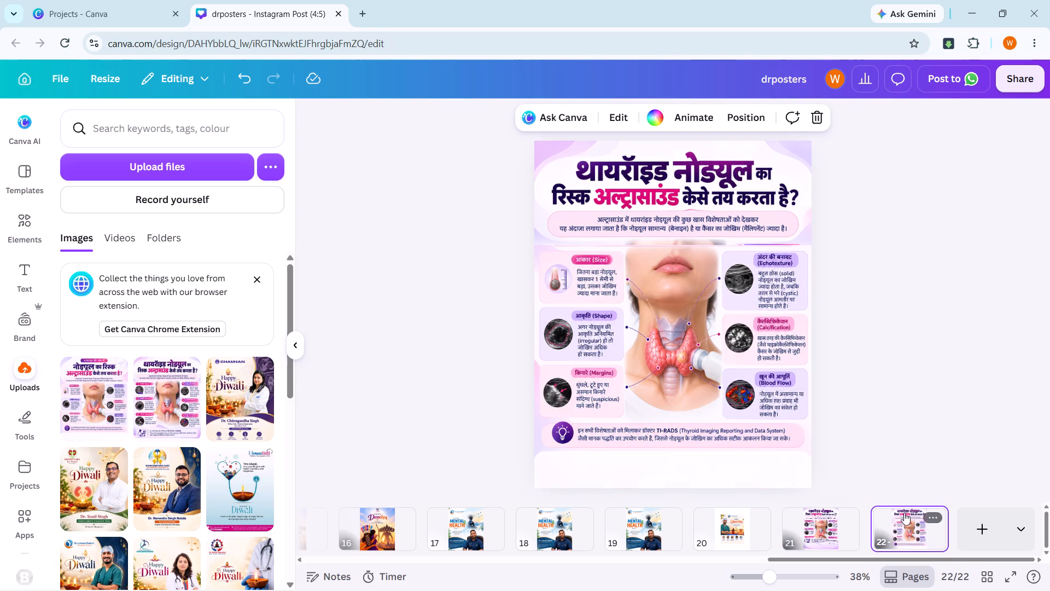
click(739, 373)
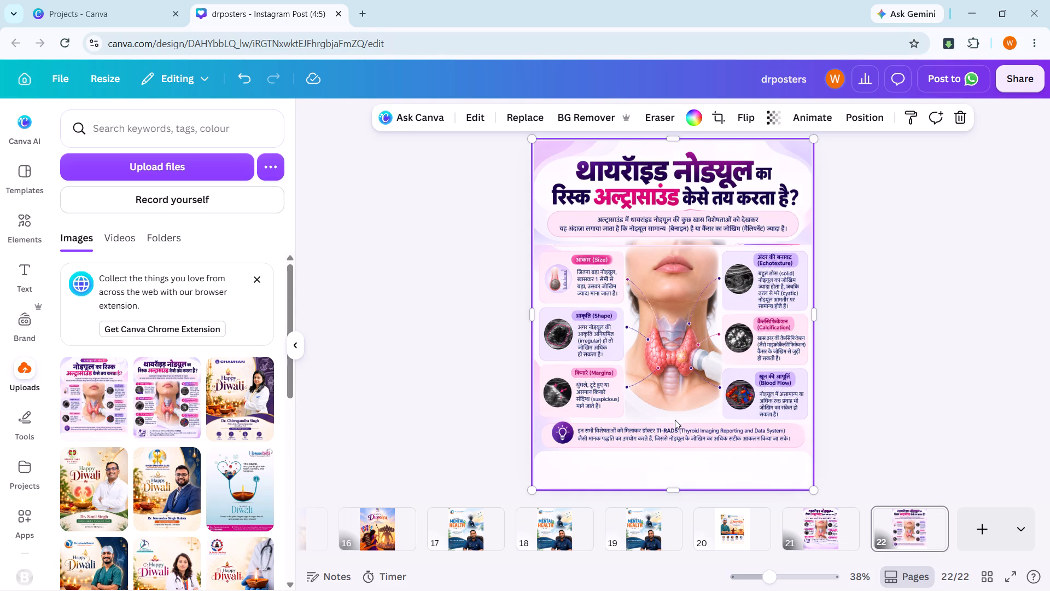
click(675, 419)
click(644, 354)
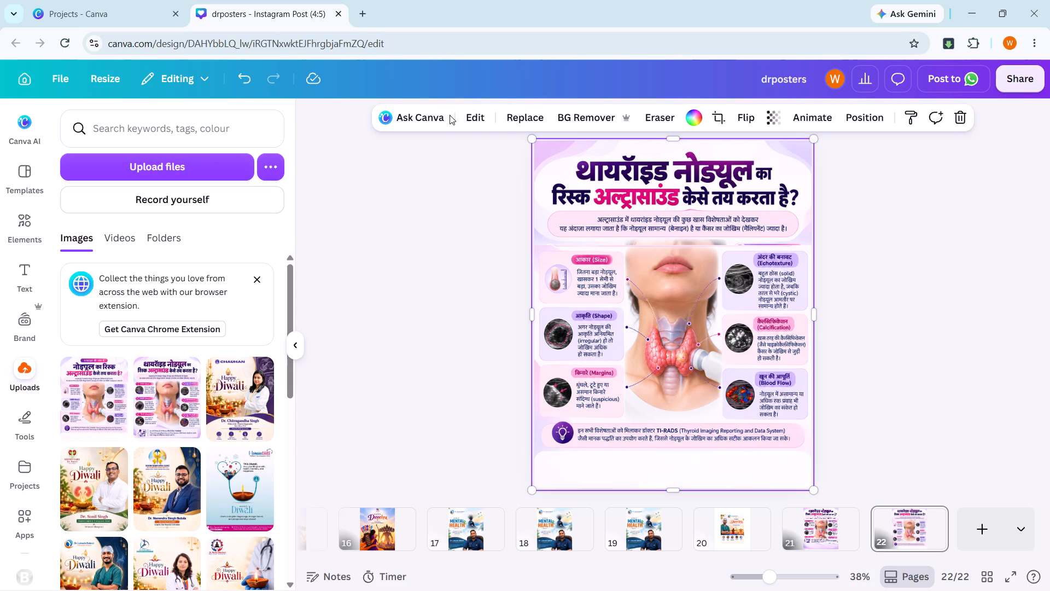
click(482, 113)
click(492, 185)
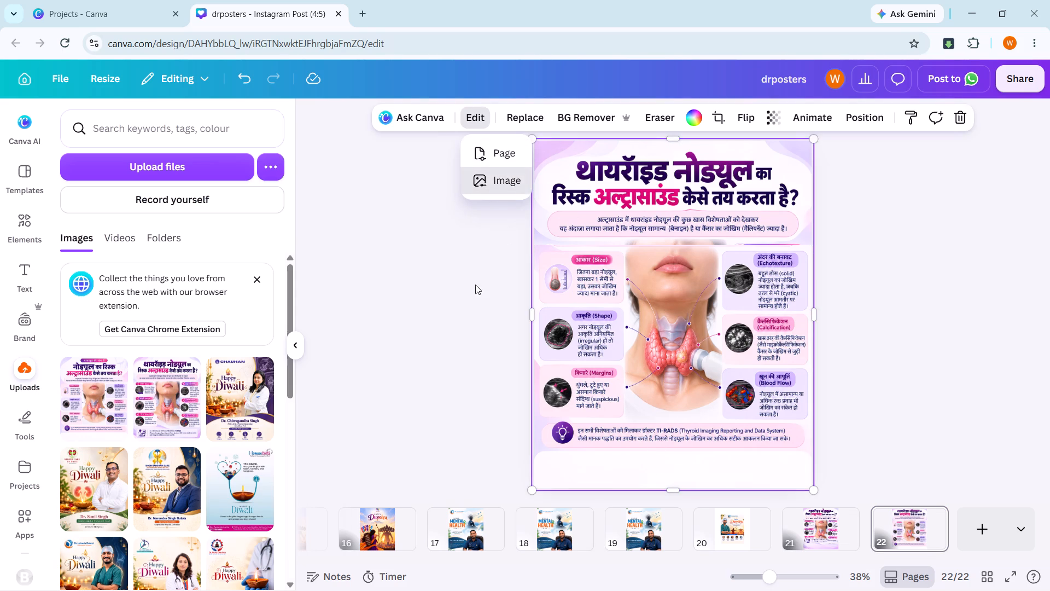
click(265, 224)
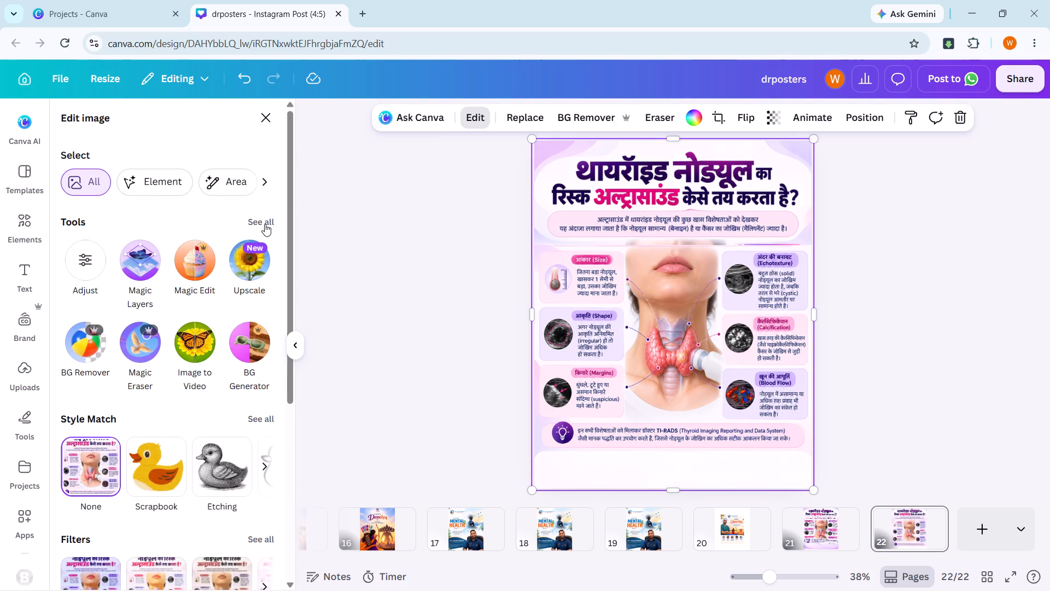
click(133, 484)
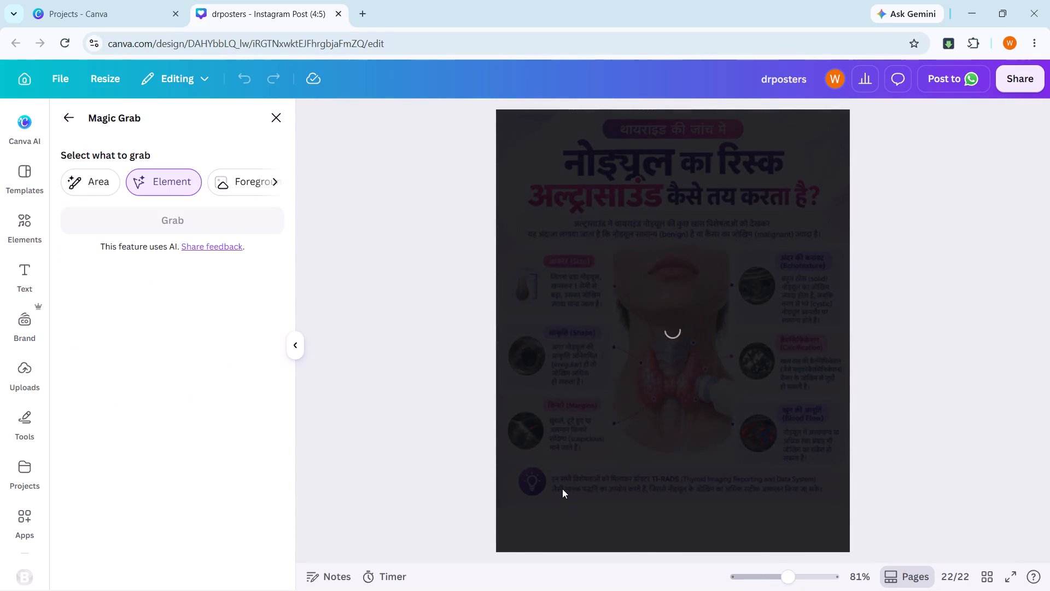
click(597, 493)
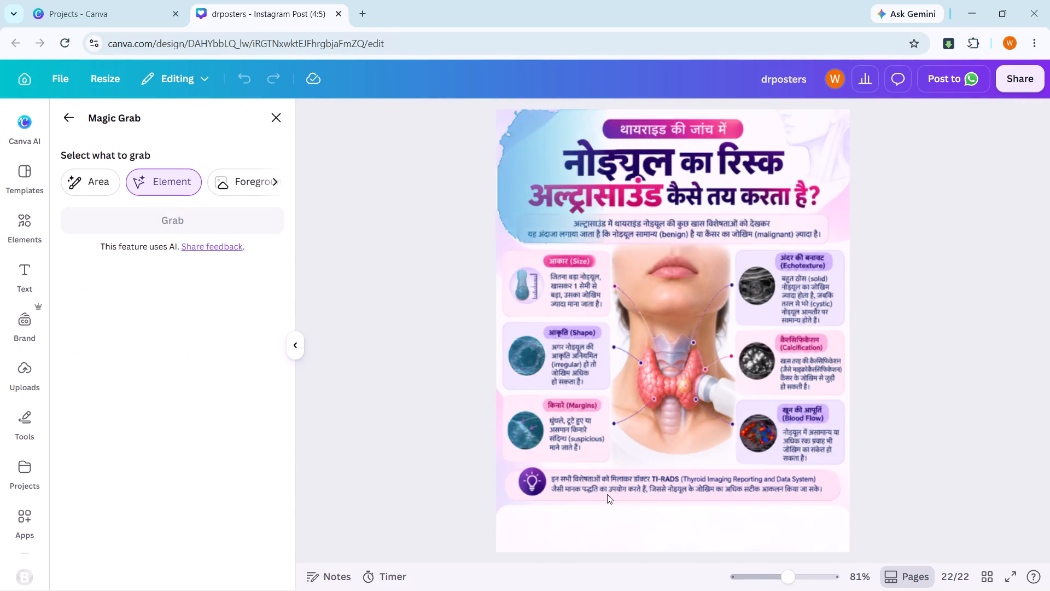
click(607, 494)
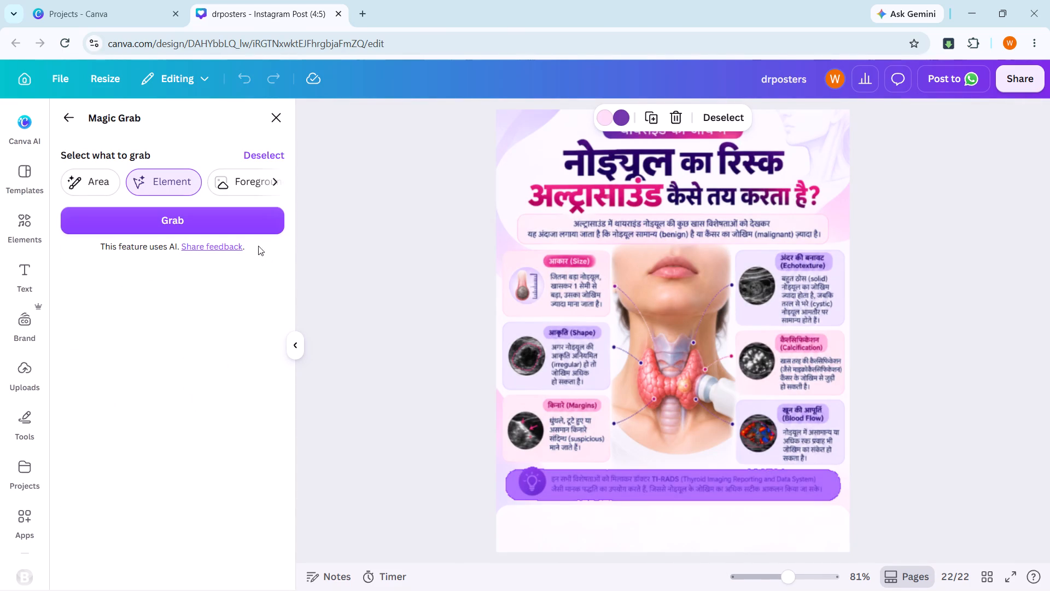
click(240, 217)
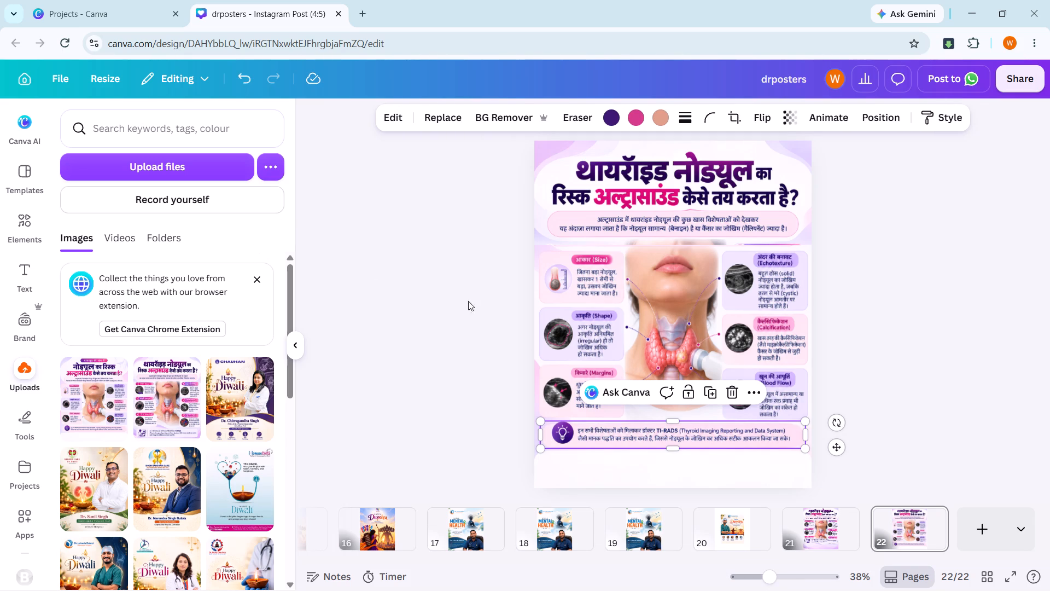
Copy the separated light-bulb TI-RADS box from page 22 and paste it onto page 21.
click(927, 321)
click(785, 442)
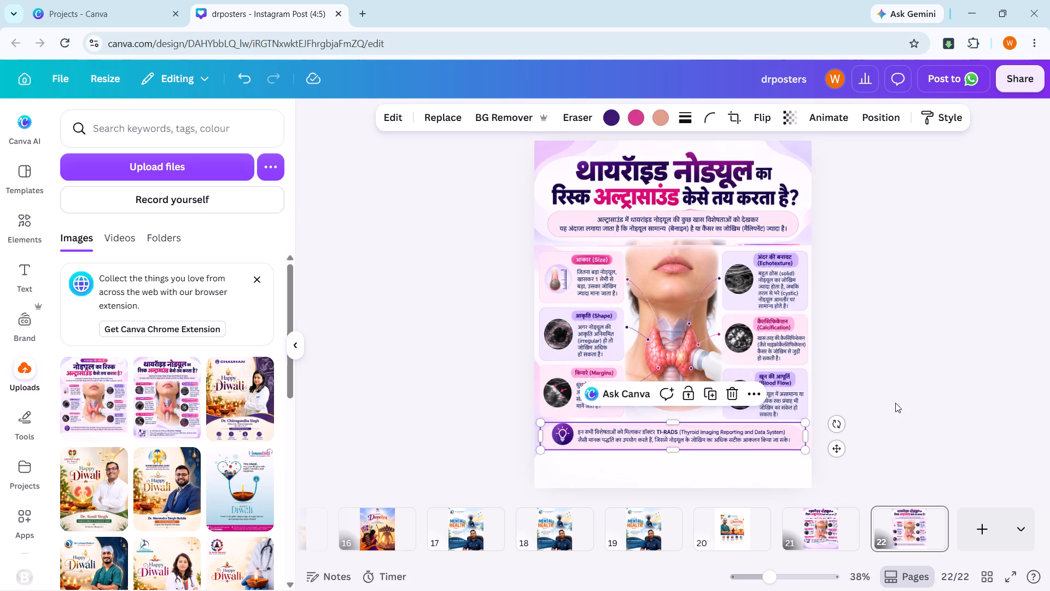
key(ctrl+c)
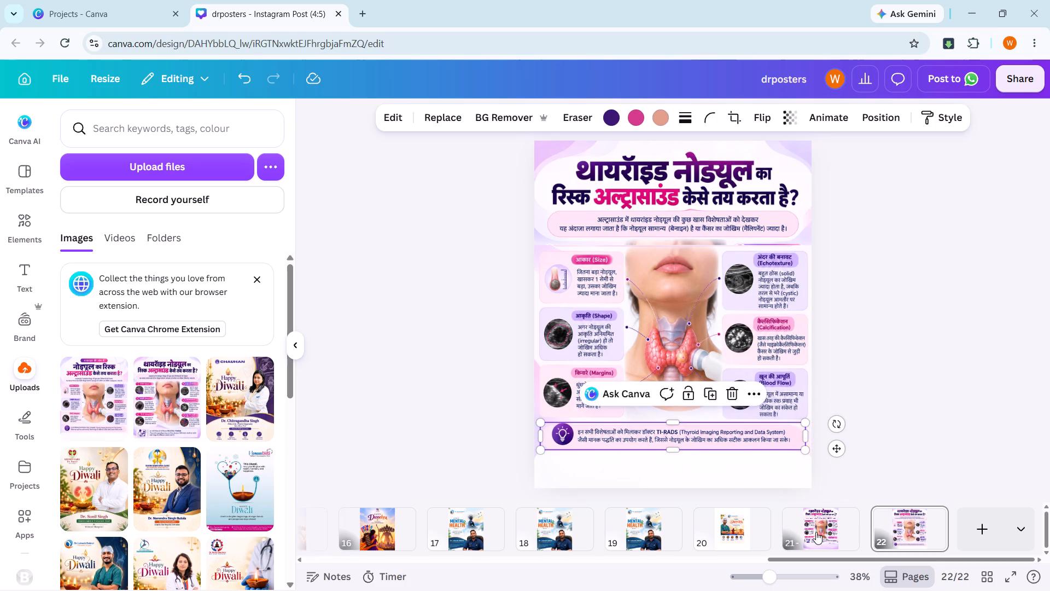
click(816, 532)
click(680, 445)
key(ctrl+v)
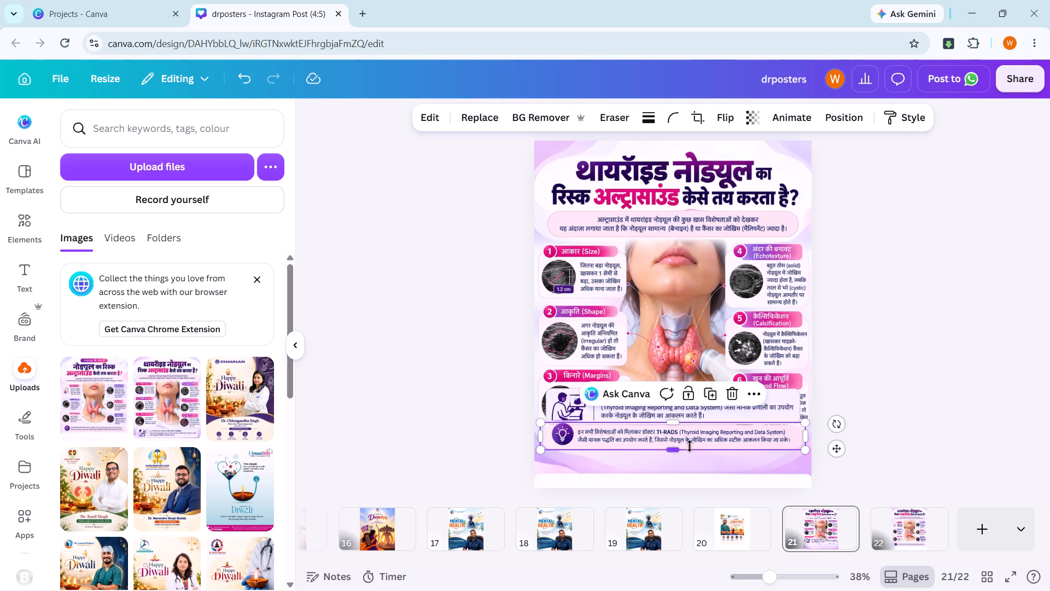
double_click(903, 390)
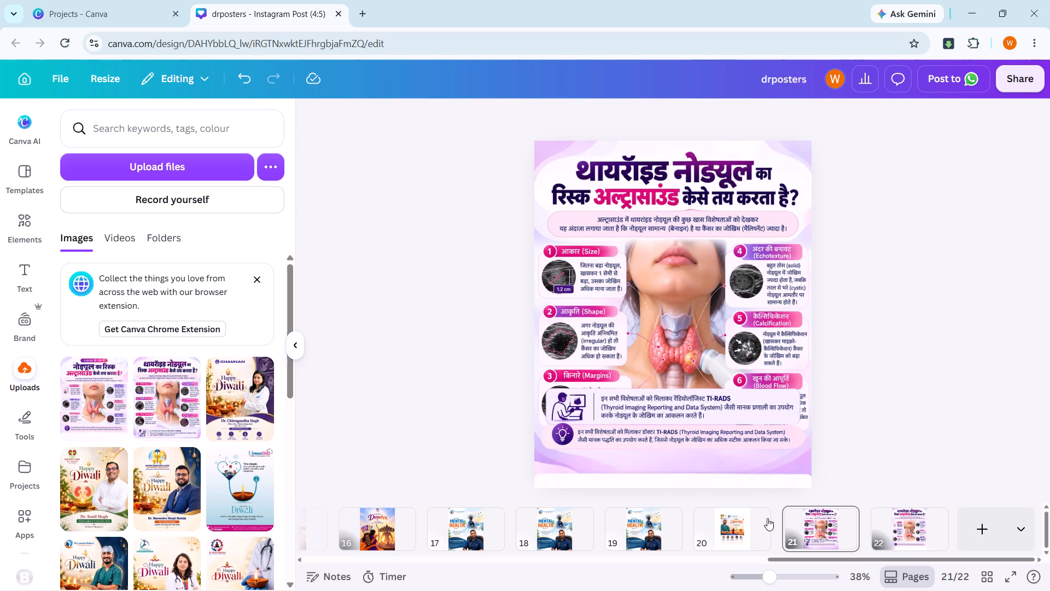
Copy the purple contact footer bar from the अम्नियोटिक फ्लुइड poster on page 13 and paste it onto page 21.
scroll(440, 544, up, 4)
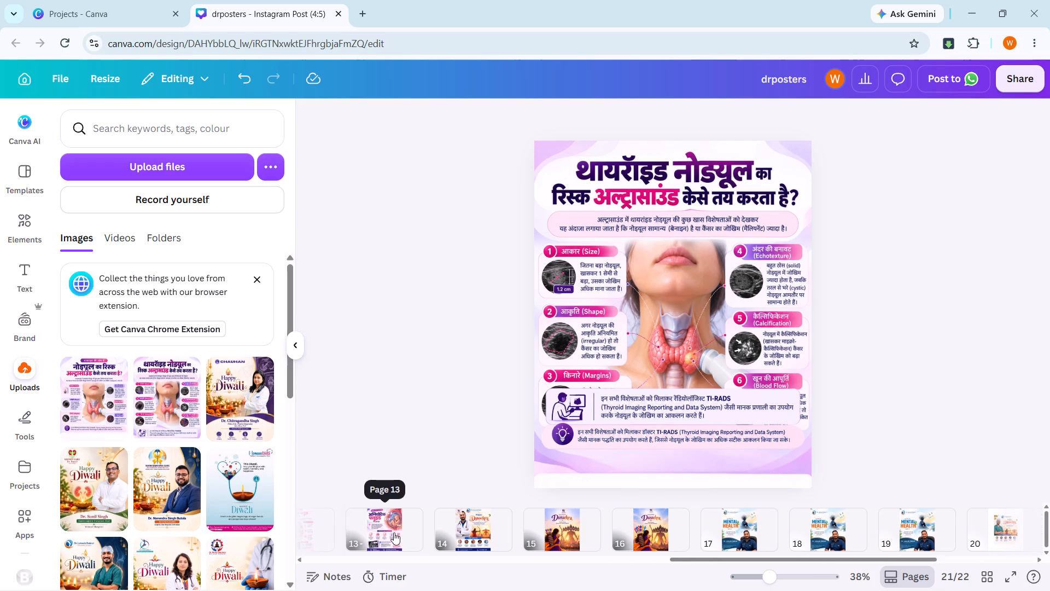
click(394, 532)
click(625, 477)
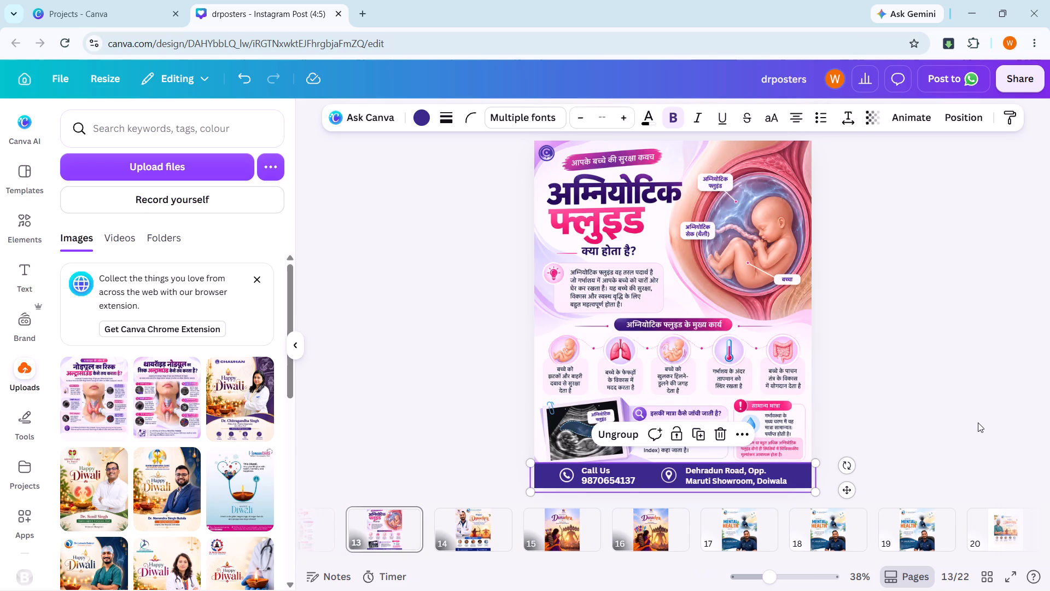
key(ctrl+c)
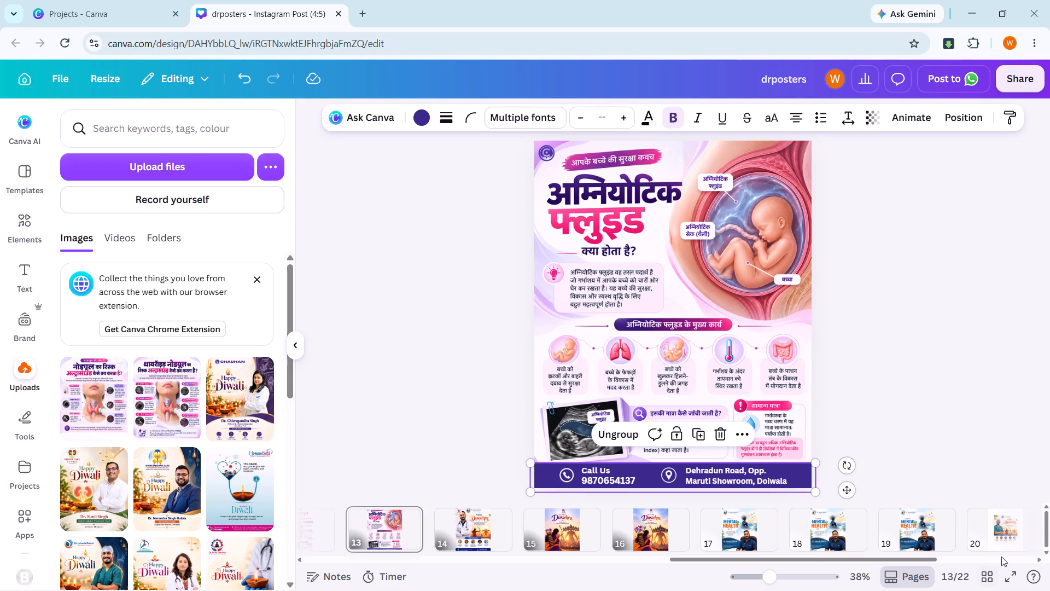
scroll(952, 524, up, 10)
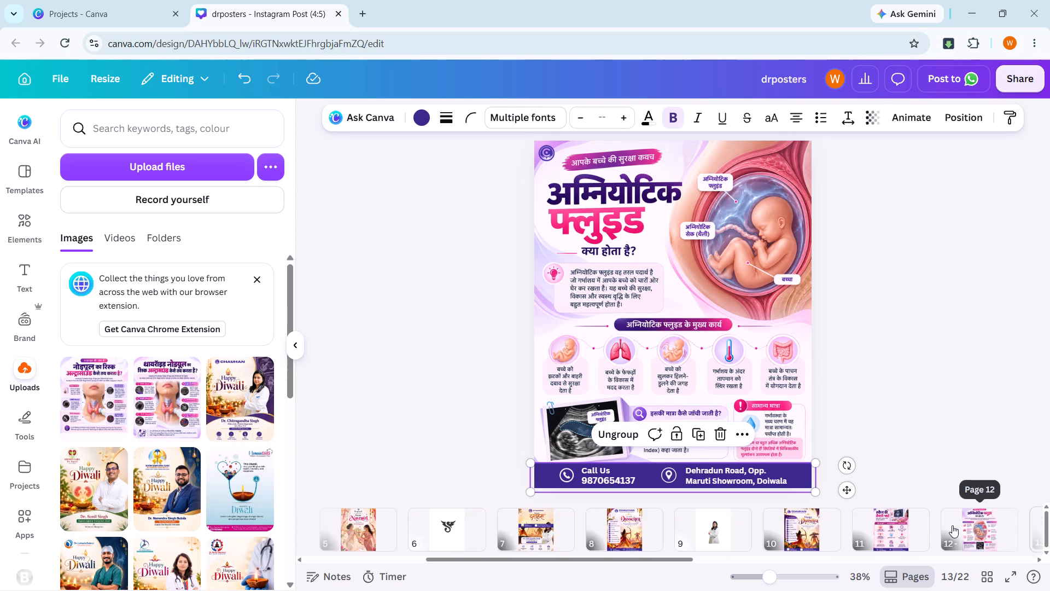
scroll(952, 525, up, 13)
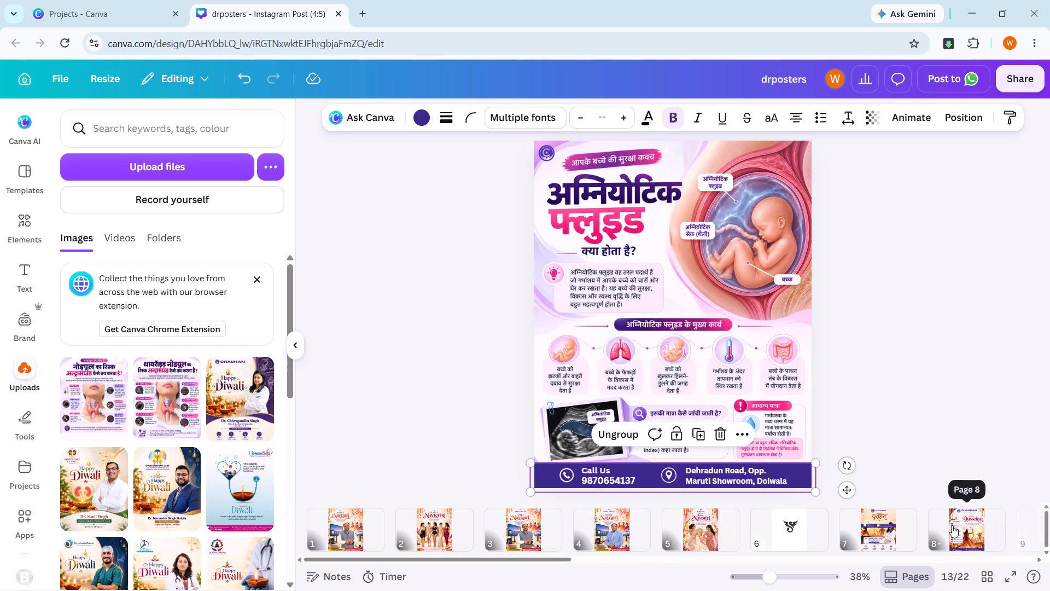
scroll(964, 530, up, 5)
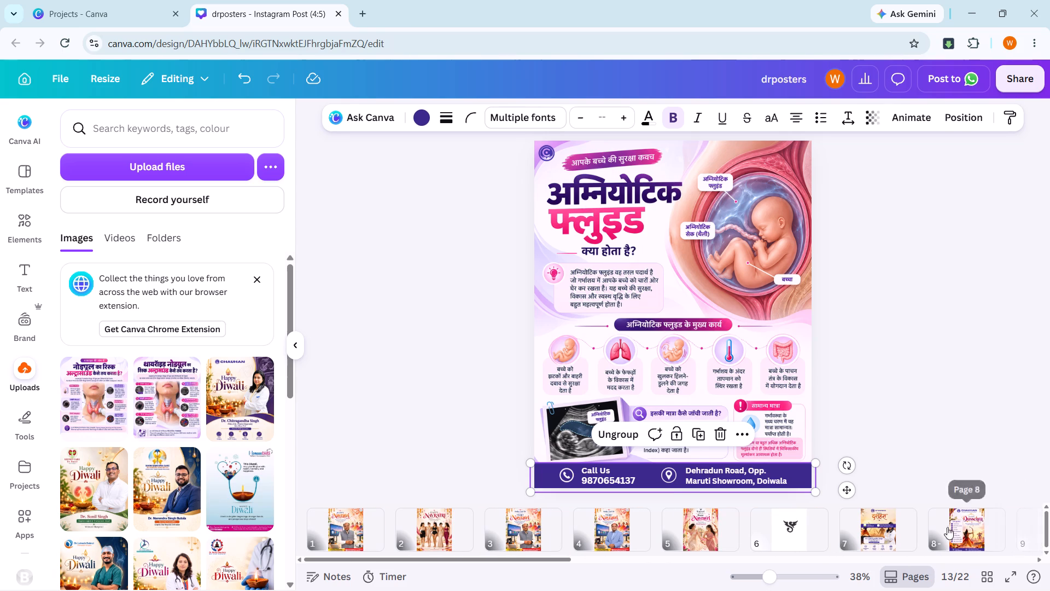
scroll(918, 532, down, 18)
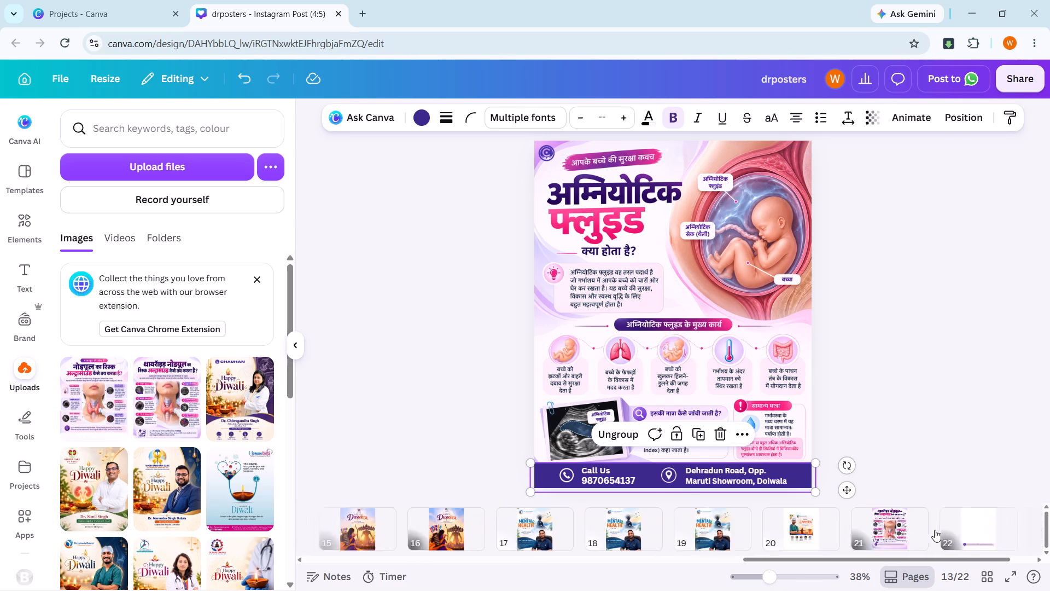
scroll(935, 530, down, 5)
click(830, 531)
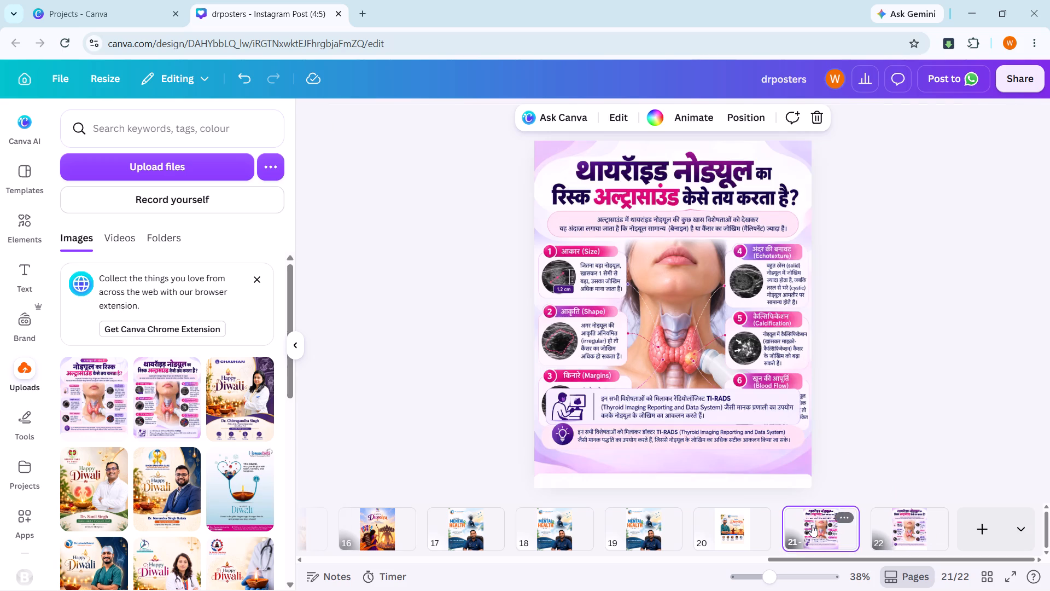
click(727, 473)
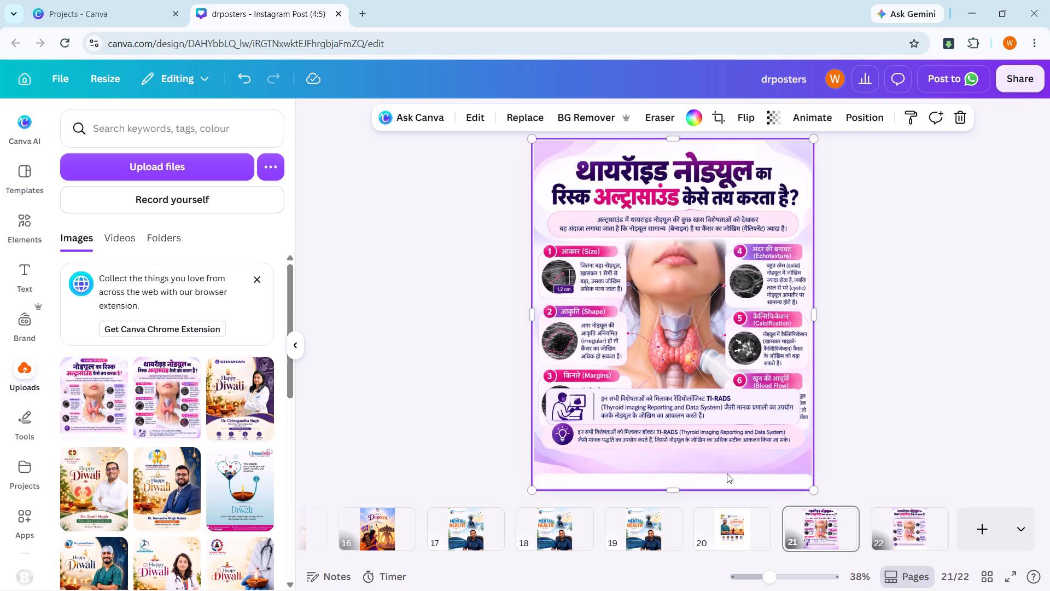
key(ctrl+v)
click(914, 403)
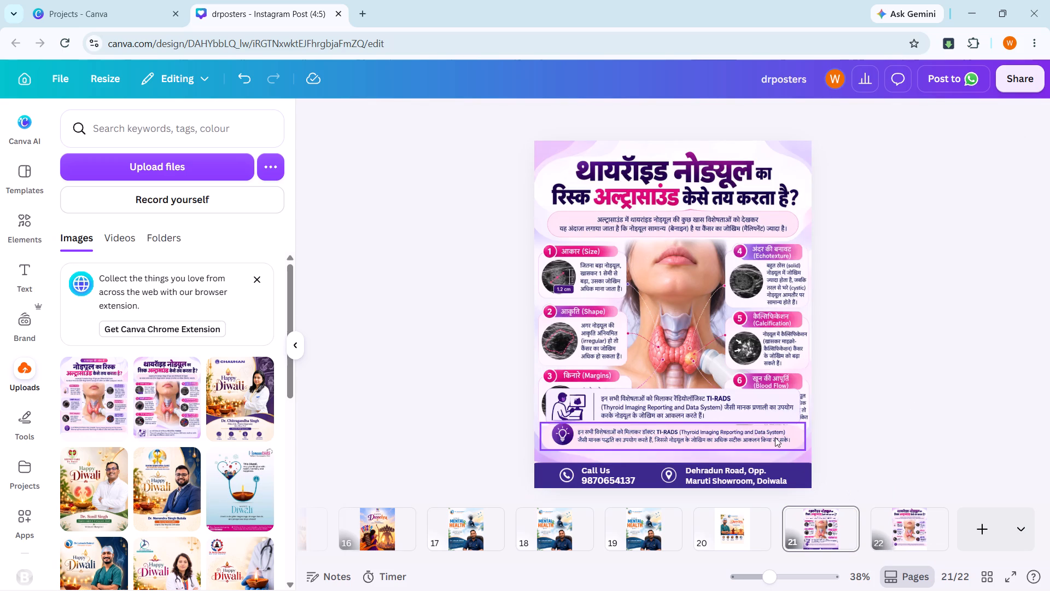
Move the light-bulb TI-RADS box on page 21 slightly down, closer to the contact footer.
click(775, 437)
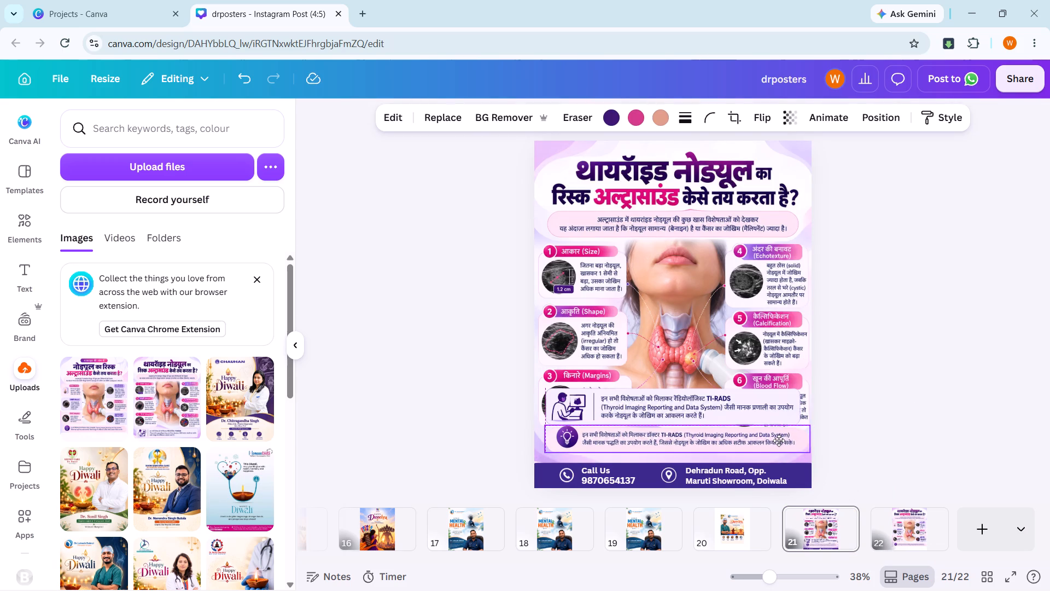
click(947, 396)
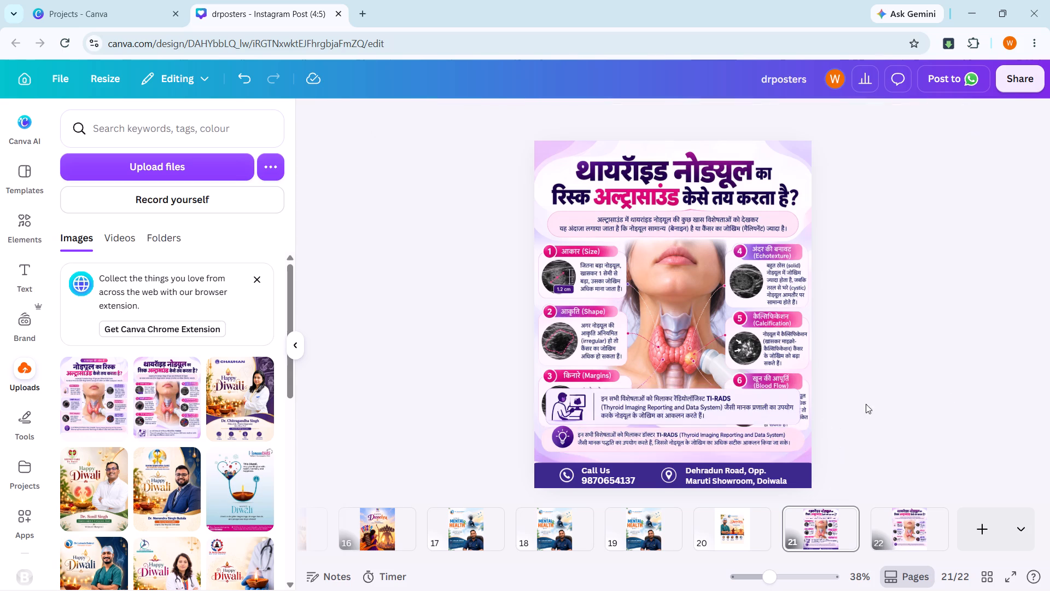
Move the radiologist-illustration TI-RADS box off the Margins and Blood Flow cards on page 21 and delete it.
drag(754, 412, 759, 449)
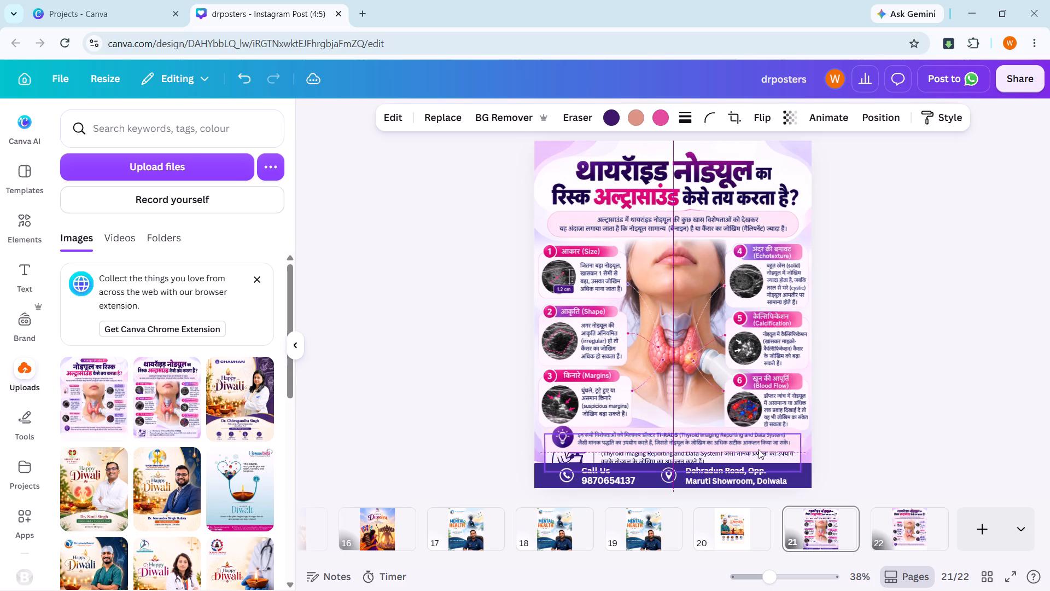
drag(759, 449, 760, 444)
click(740, 392)
click(899, 373)
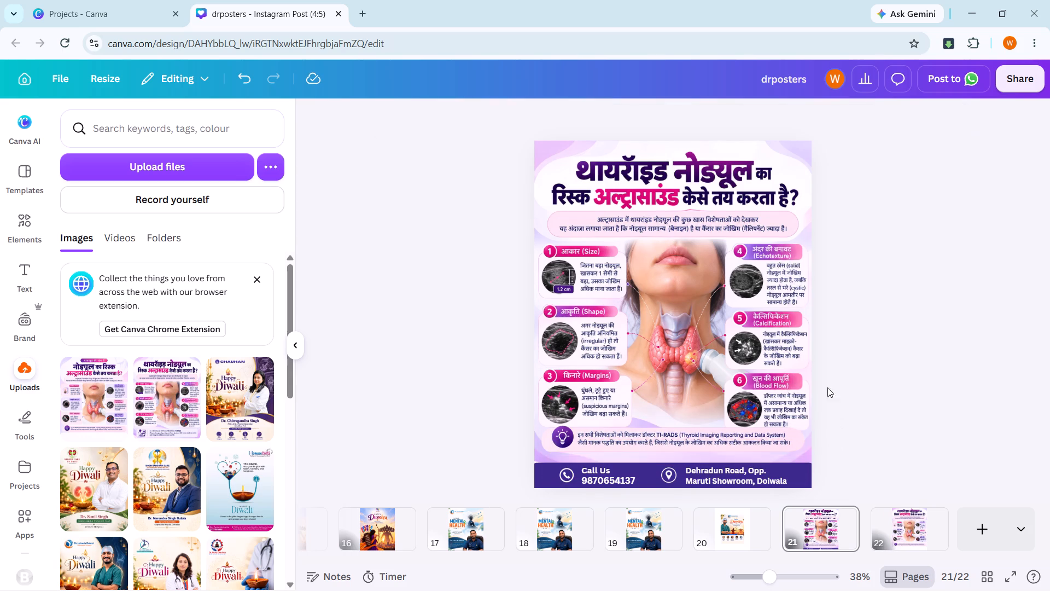
Position the light-bulb TI-RADS box on page 21 between the Margins and Blood Flow cards and the contact footer, nudging it up slightly.
drag(748, 441, 746, 448)
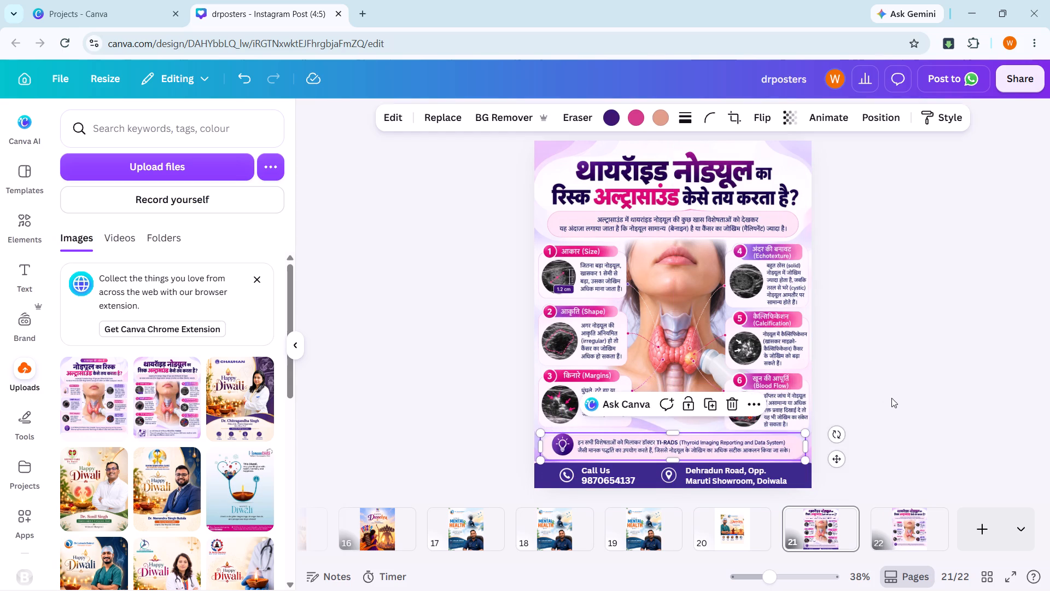
double_click(891, 398)
click(787, 444)
key(Up)
key(Up)
key(Up)
key(Up)
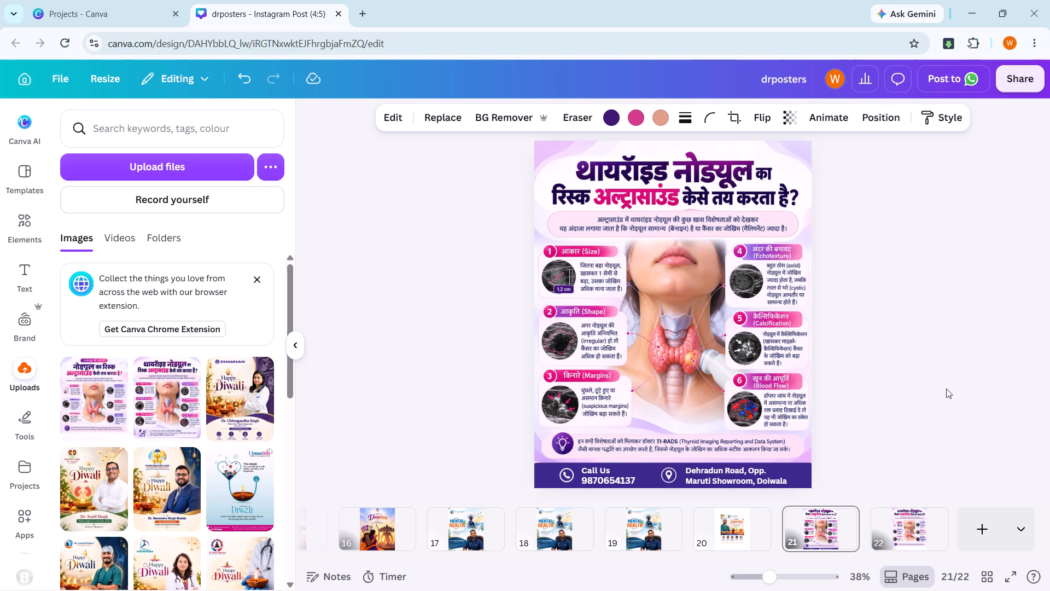
key(Up)
key(Up)
key(Up)
key(Up)
click(946, 389)
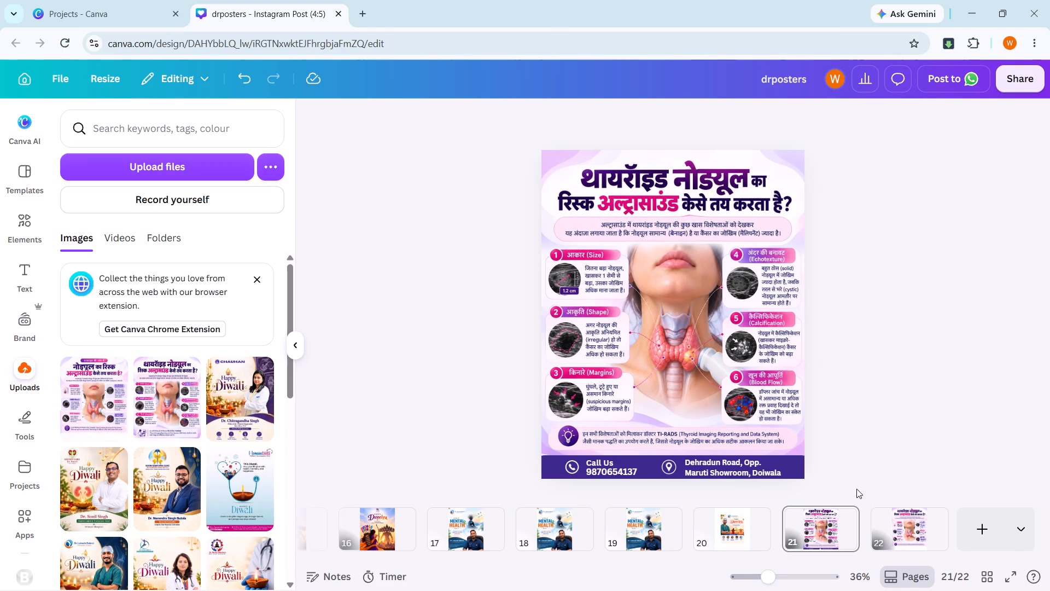
Detach the नोड्यूल का रिस्क poster image from the background of page 22.
click(912, 528)
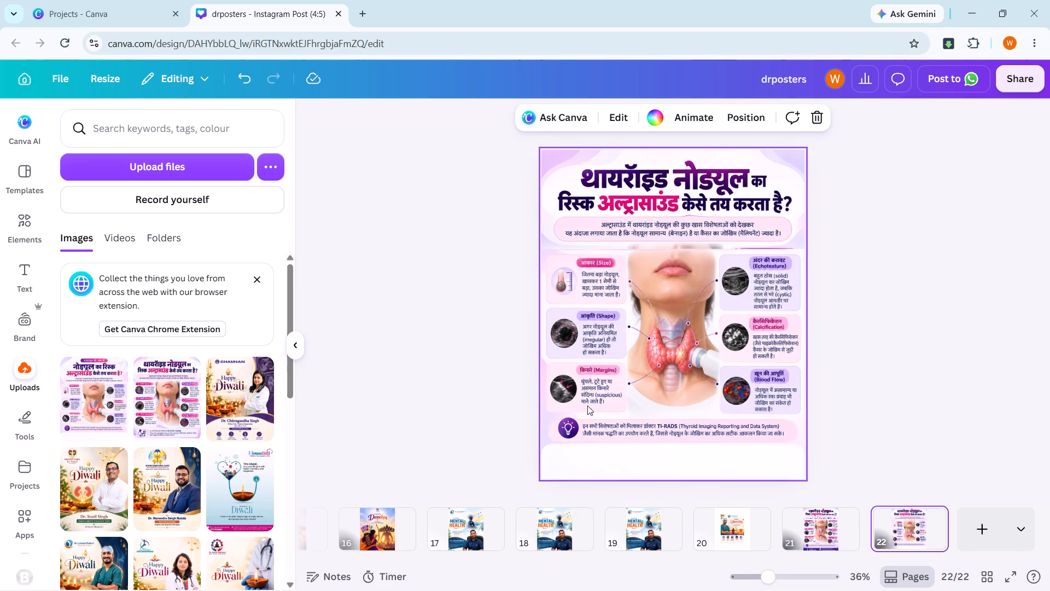
click(676, 316)
right_click(685, 321)
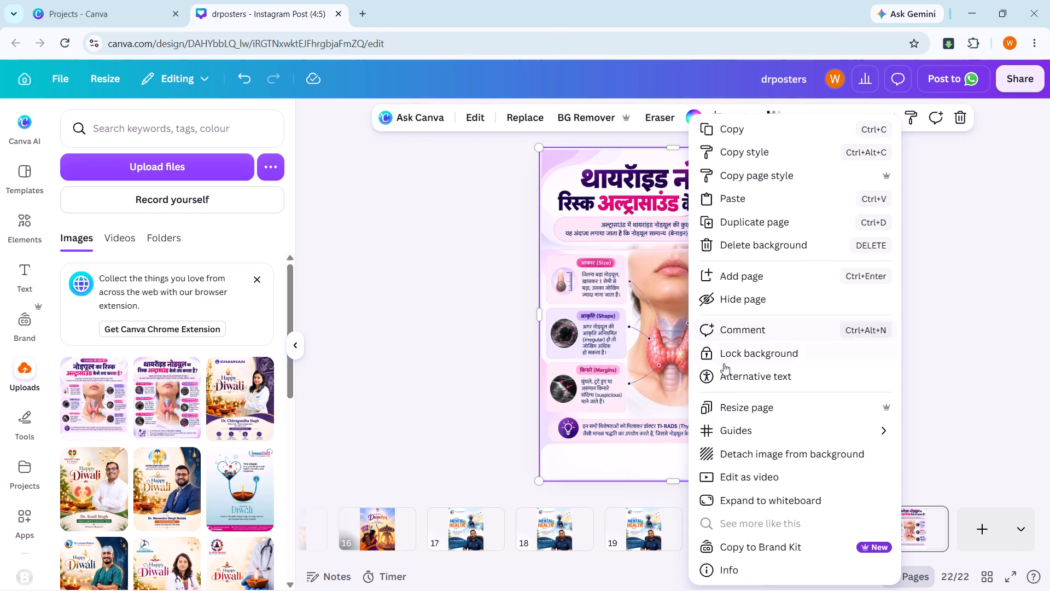
click(749, 451)
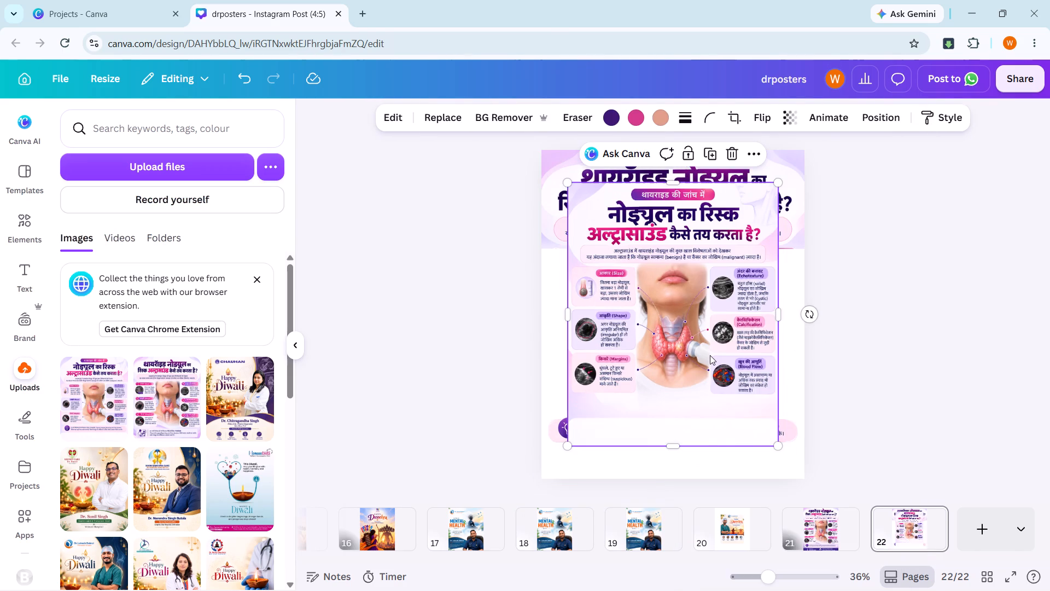
Copy the नोड्यूल का रिस्क poster image from page 22 and paste it onto page 21.
key(ctrl+c)
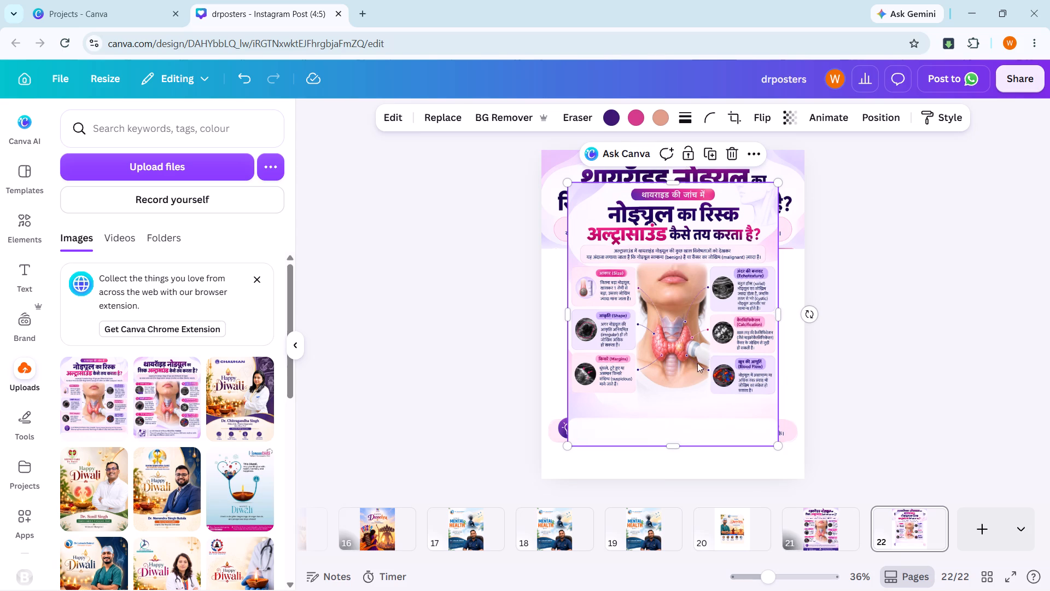
click(817, 531)
click(694, 360)
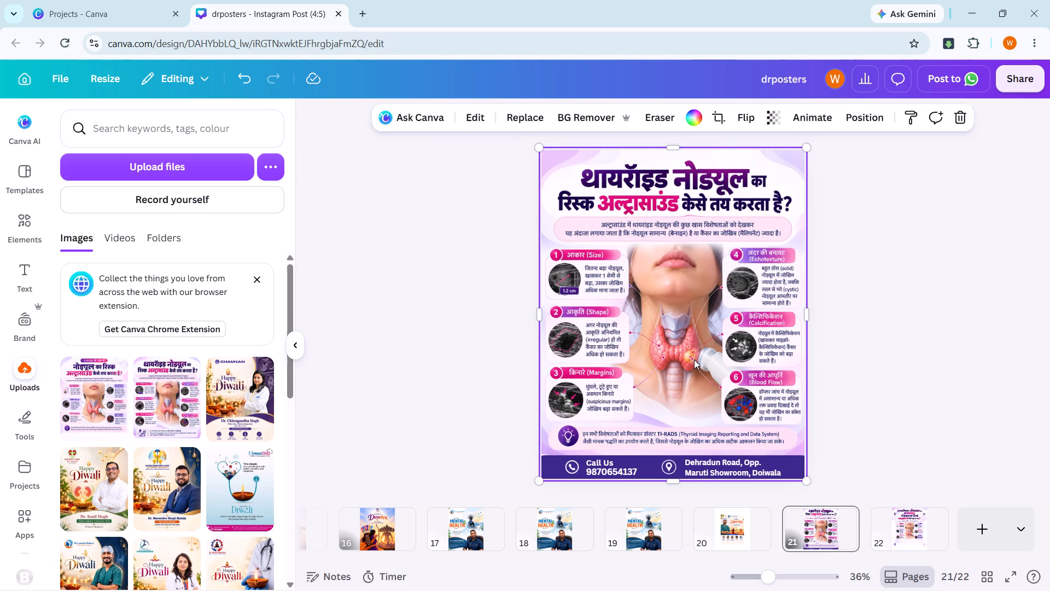
key(ctrl+v)
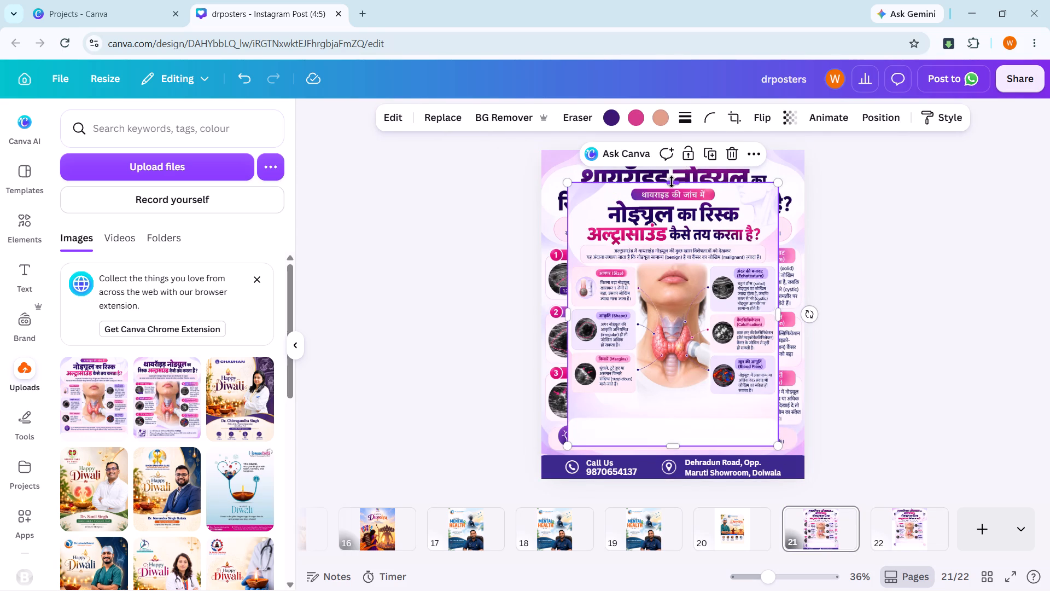
Crop the pasted poster on page 21 down to its neck illustration and six feature cards.
drag(672, 182, 672, 260)
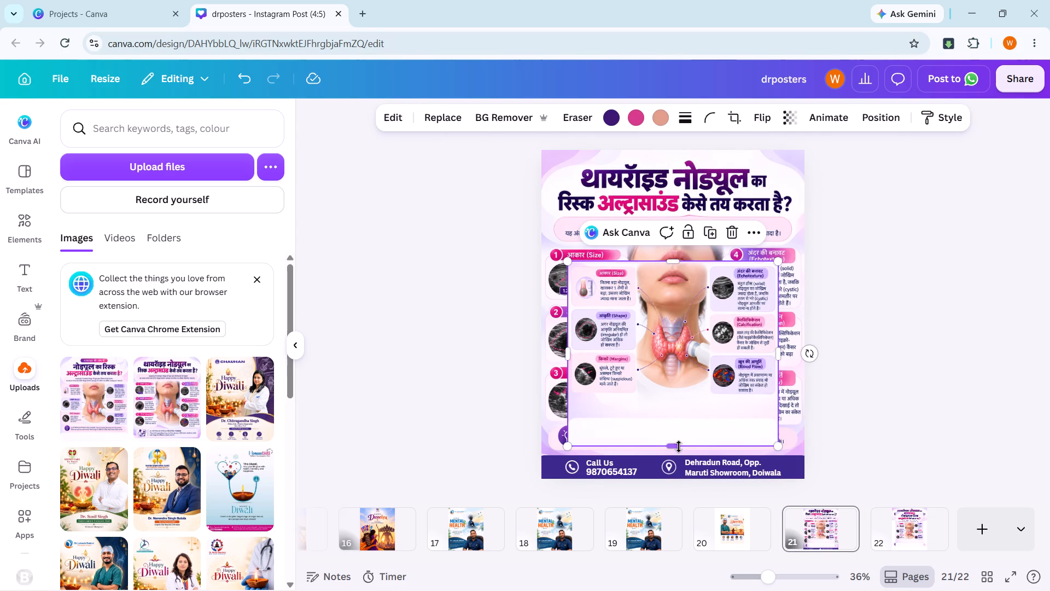
drag(675, 449, 674, 402)
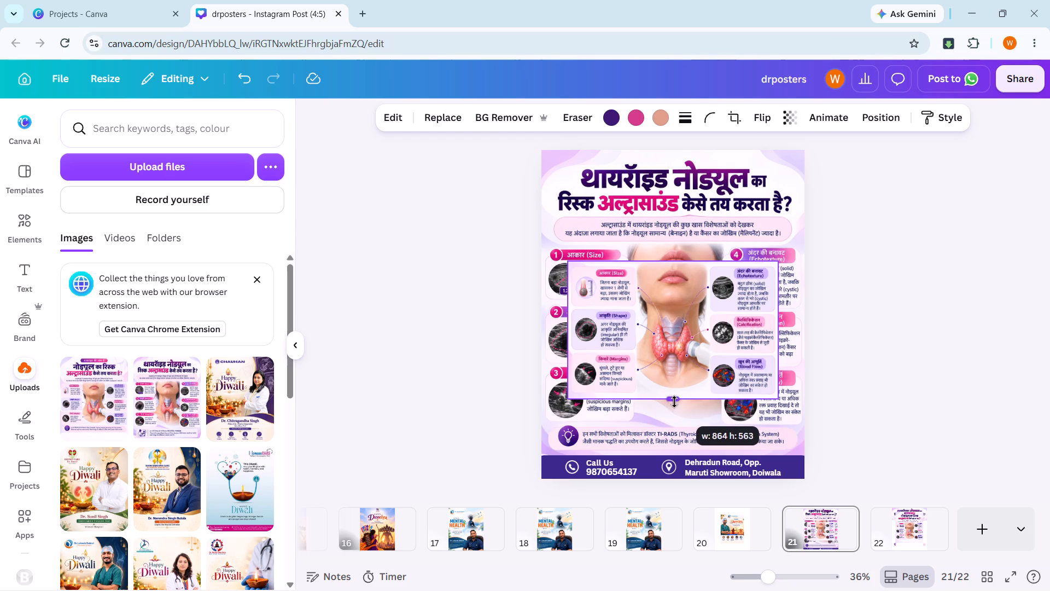
drag(674, 402, 675, 398)
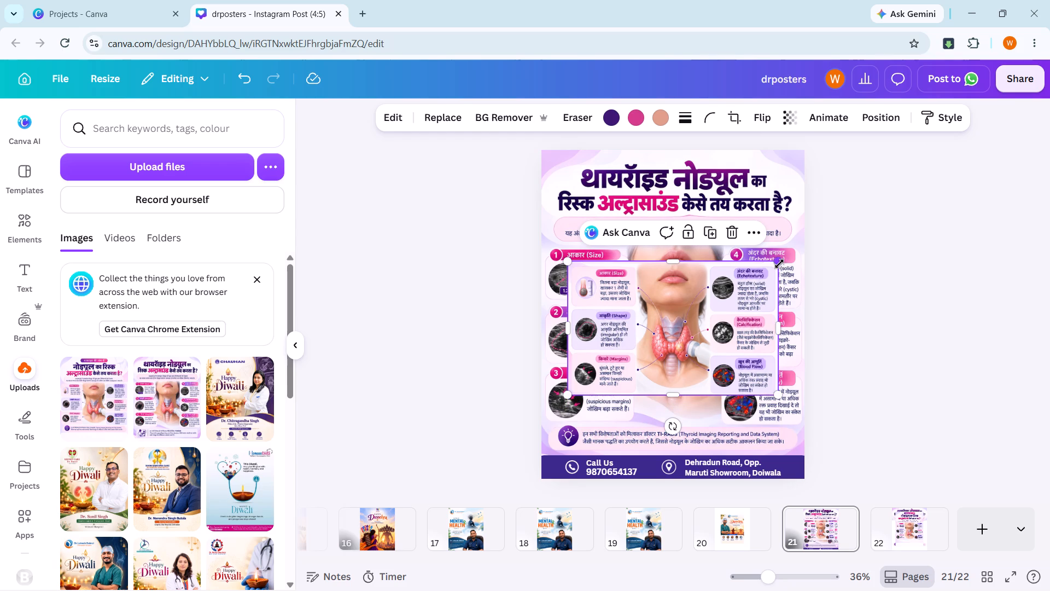
Enlarge the cropped card section so it spans about the full width of page 21.
drag(779, 264, 809, 252)
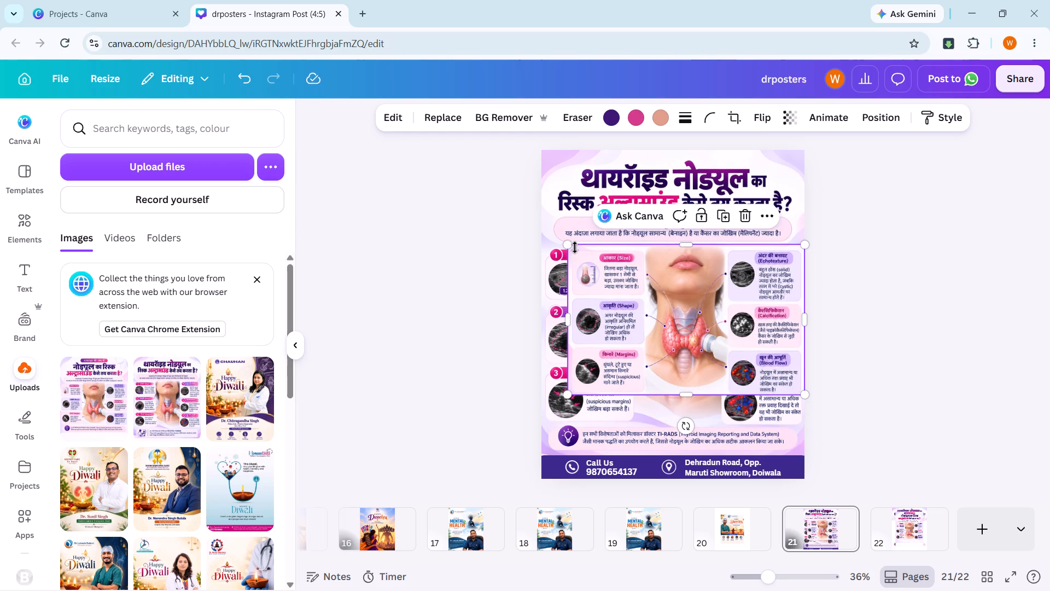
drag(567, 241, 536, 233)
click(880, 281)
Position the enlarged card section over page 21's original feature cards, between the intro text box and the TI-RADS note.
drag(715, 341, 719, 365)
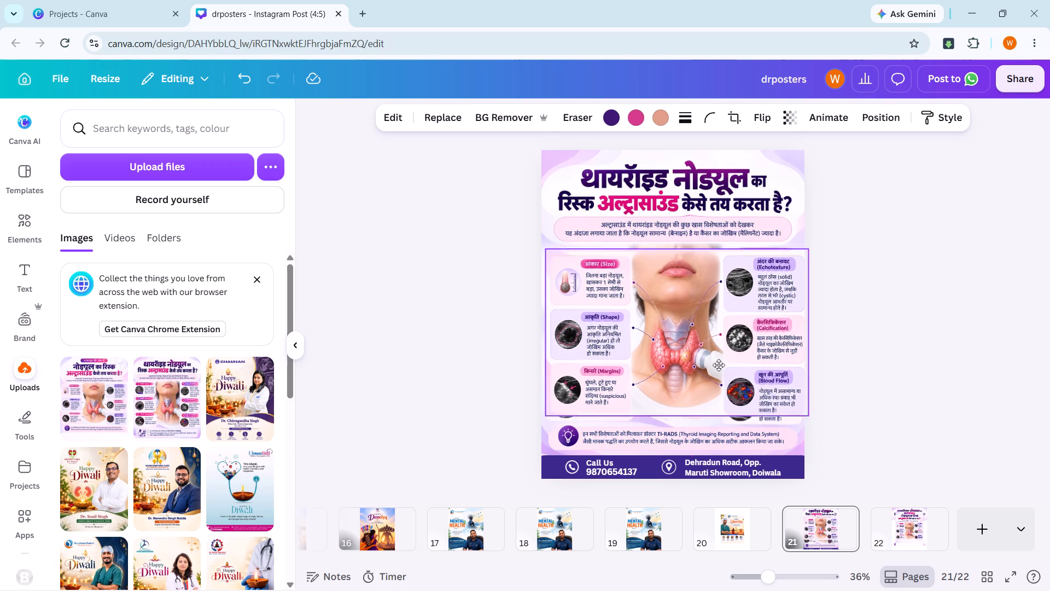
drag(719, 365, 716, 372)
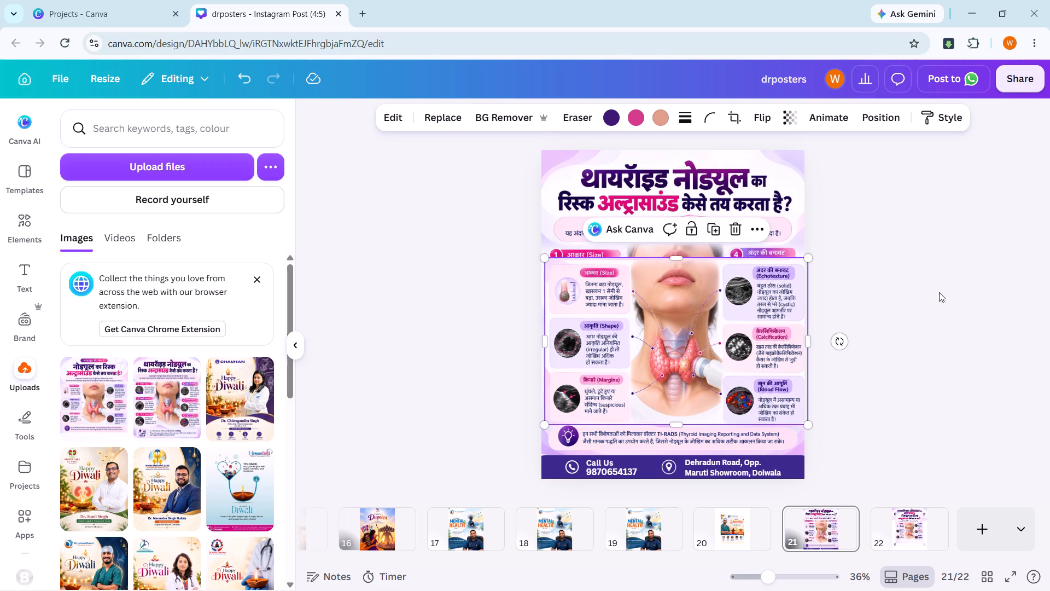
double_click(939, 292)
click(862, 322)
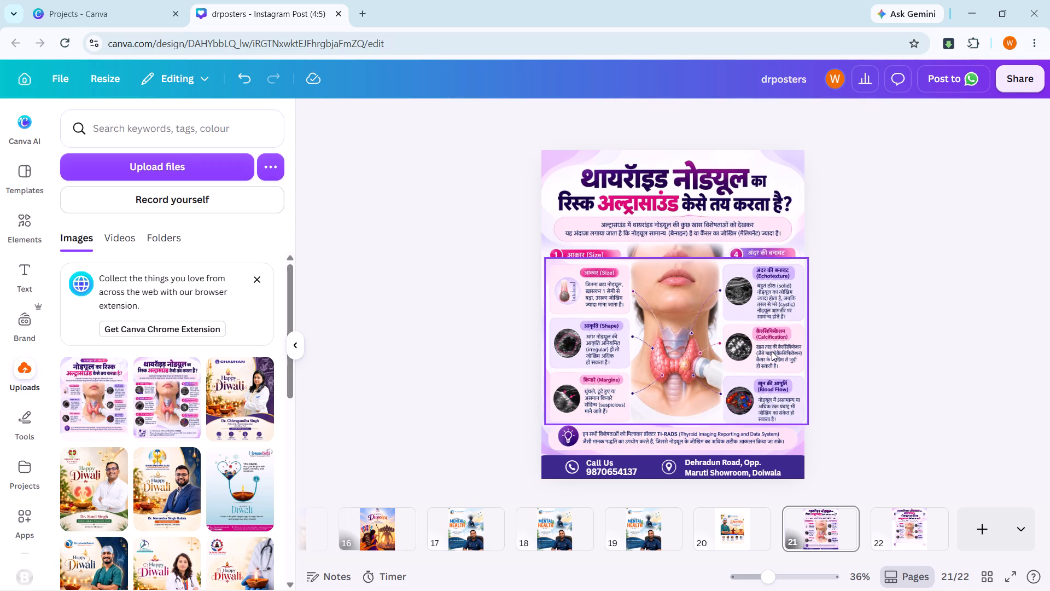
drag(772, 351, 769, 343)
double_click(930, 293)
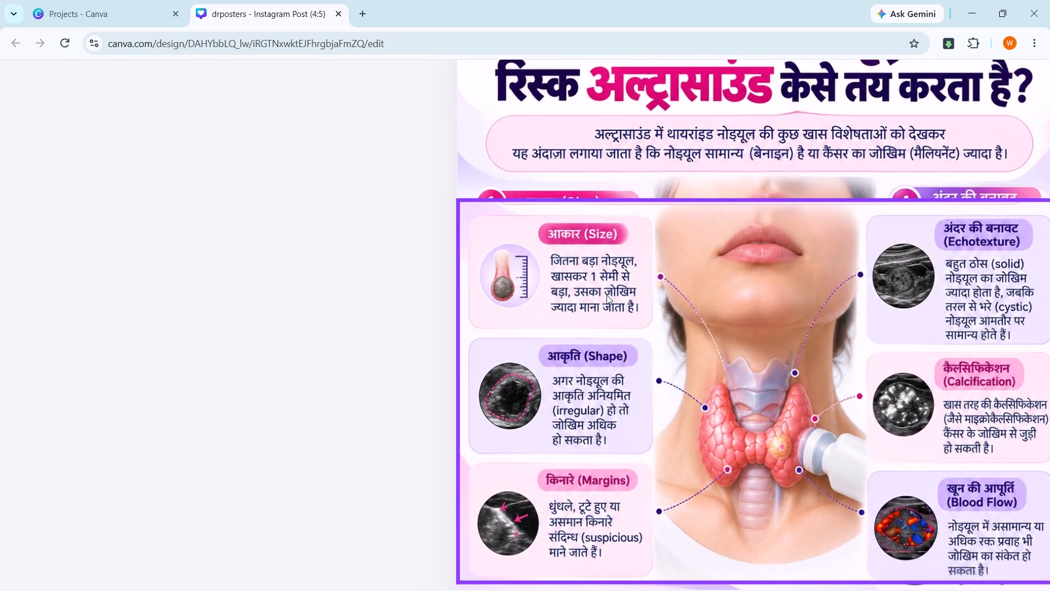
scroll(606, 295, down, 2)
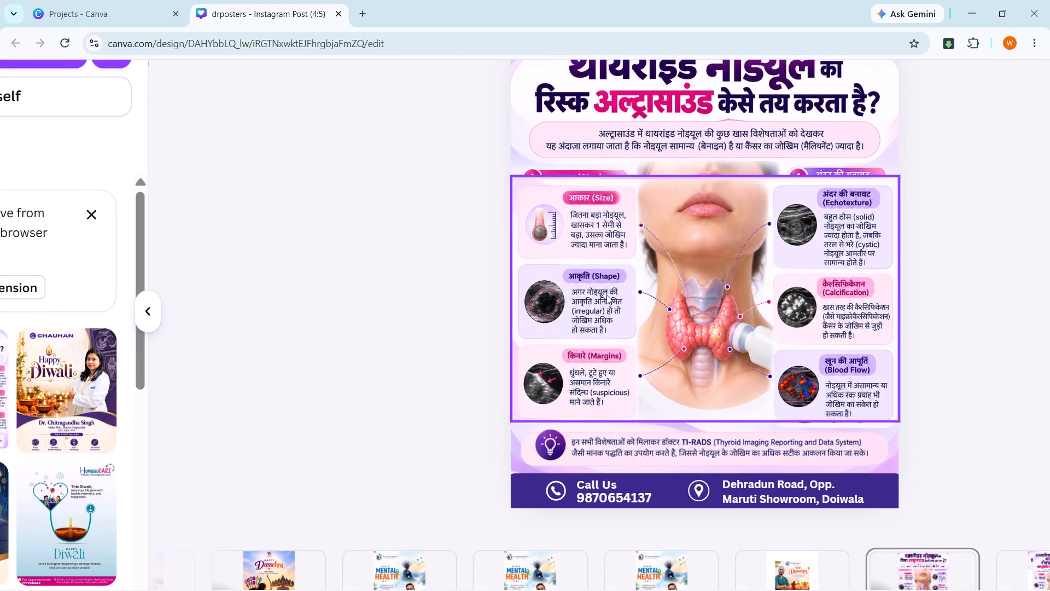
click(921, 270)
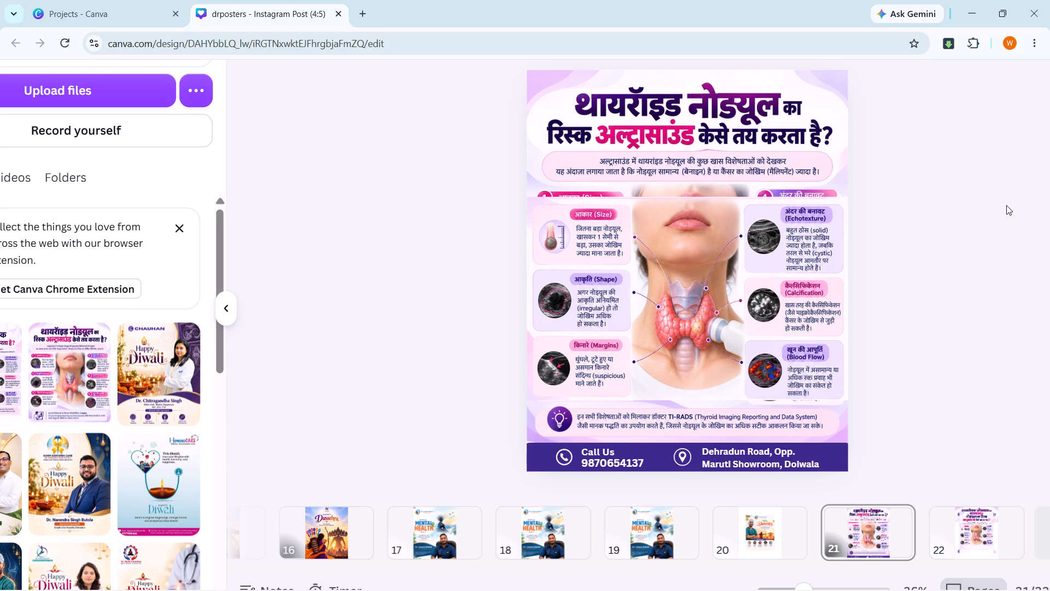
click(889, 211)
click(704, 302)
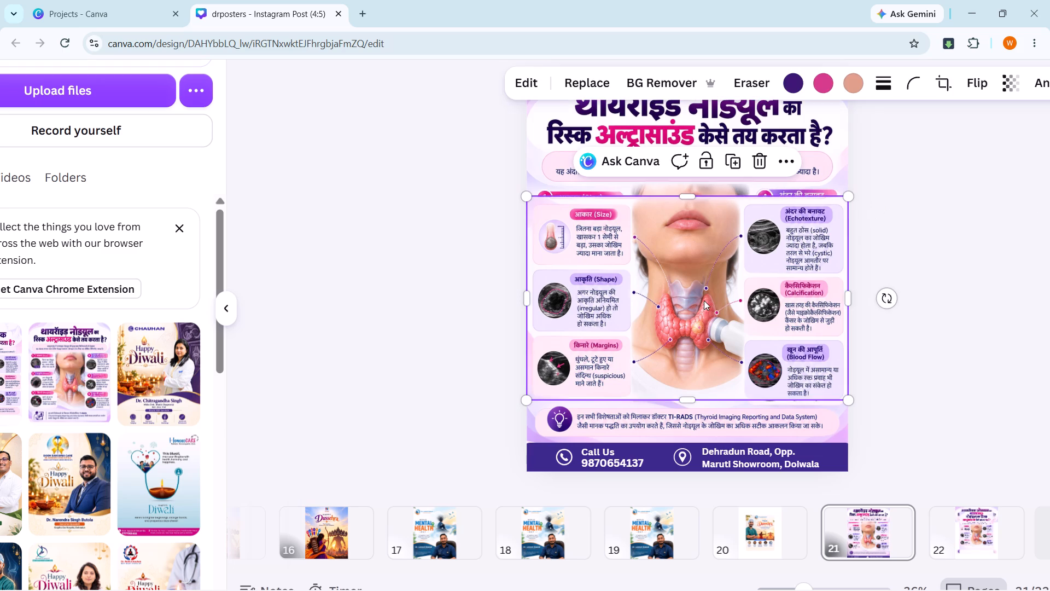
click(949, 224)
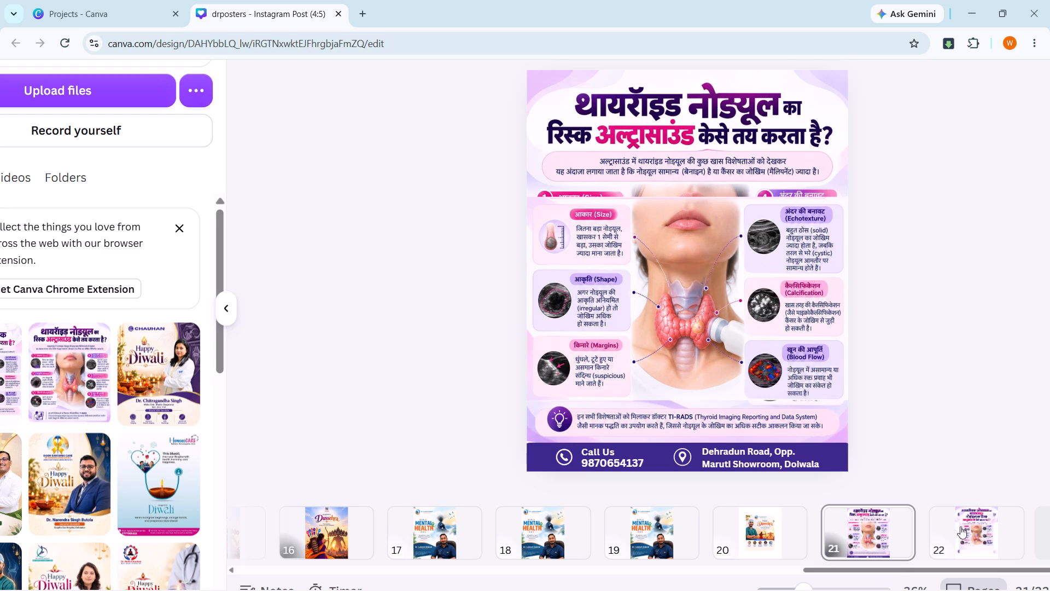
Move the नोड्यूल का रिस्क poster image lower on page 22, leaving the page title behind it uncovered.
click(976, 539)
drag(700, 334, 700, 359)
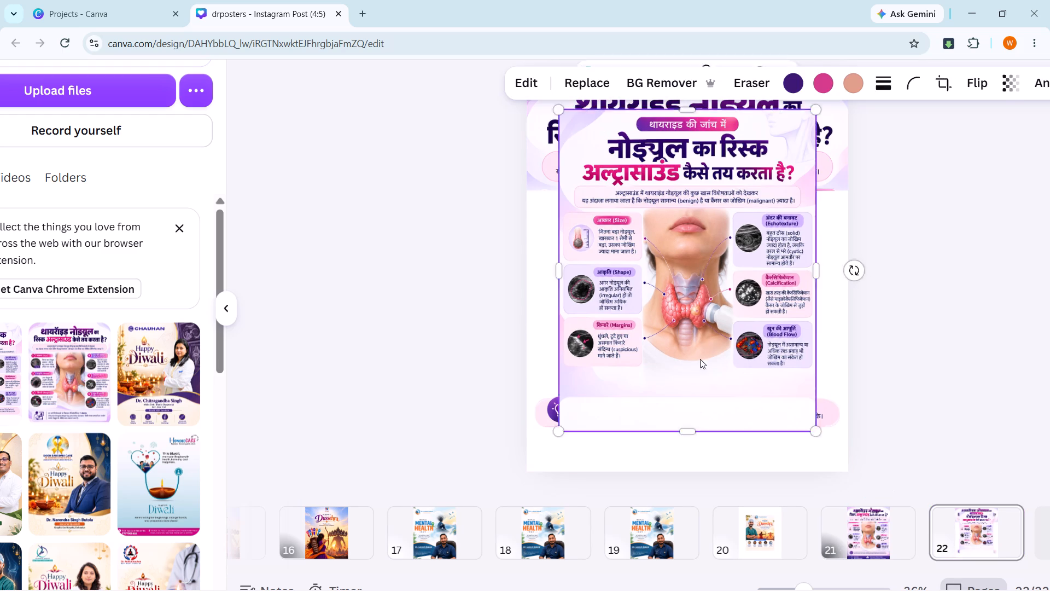
drag(700, 359, 701, 397)
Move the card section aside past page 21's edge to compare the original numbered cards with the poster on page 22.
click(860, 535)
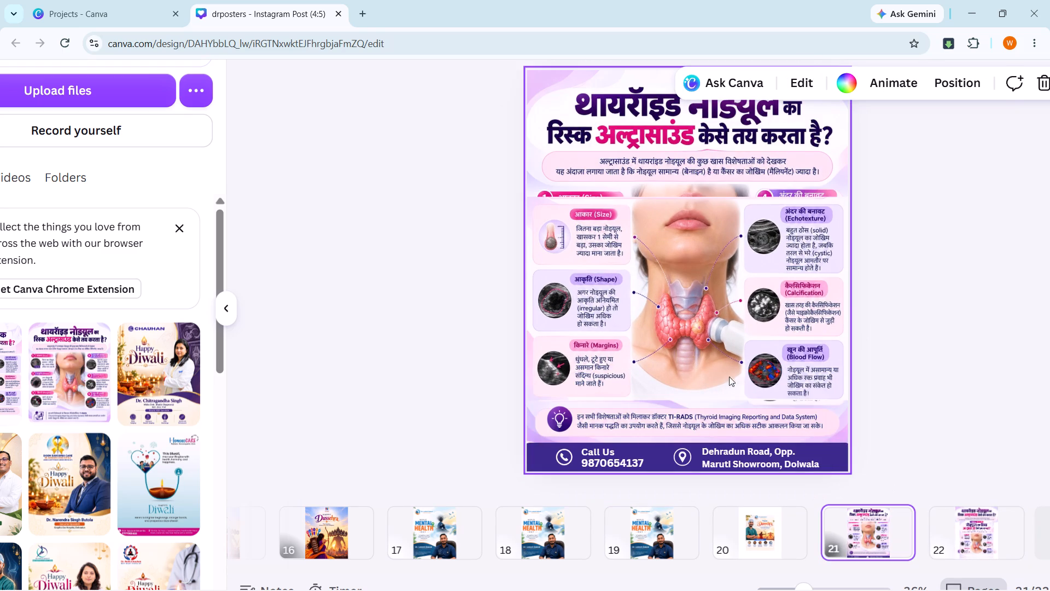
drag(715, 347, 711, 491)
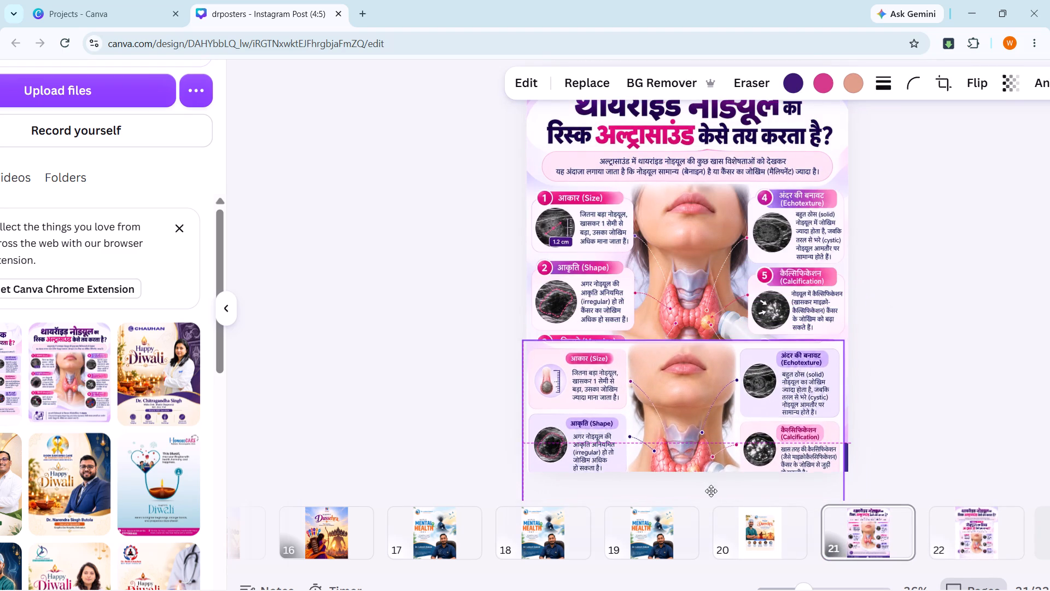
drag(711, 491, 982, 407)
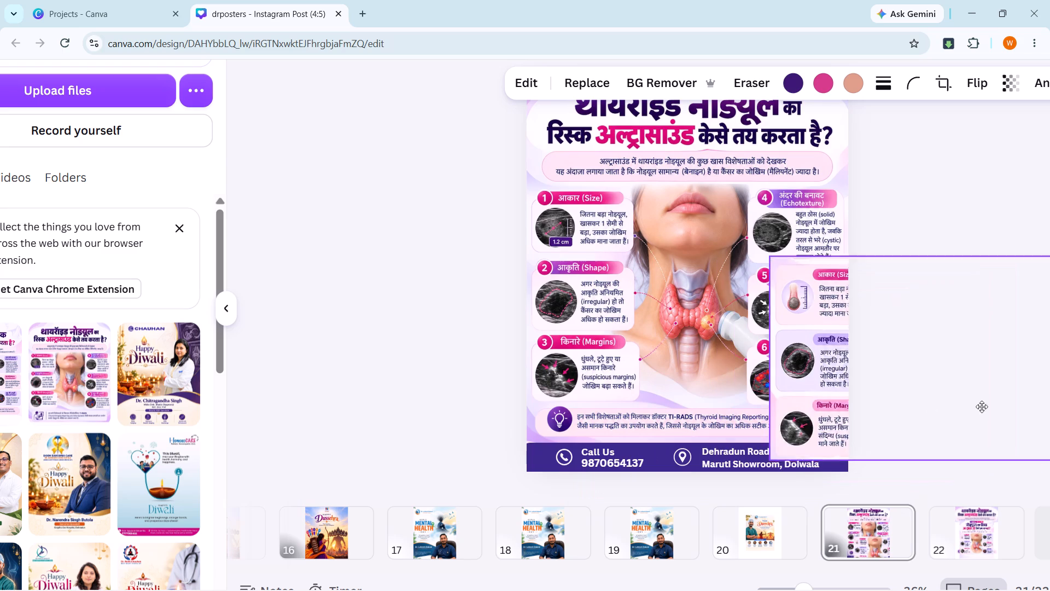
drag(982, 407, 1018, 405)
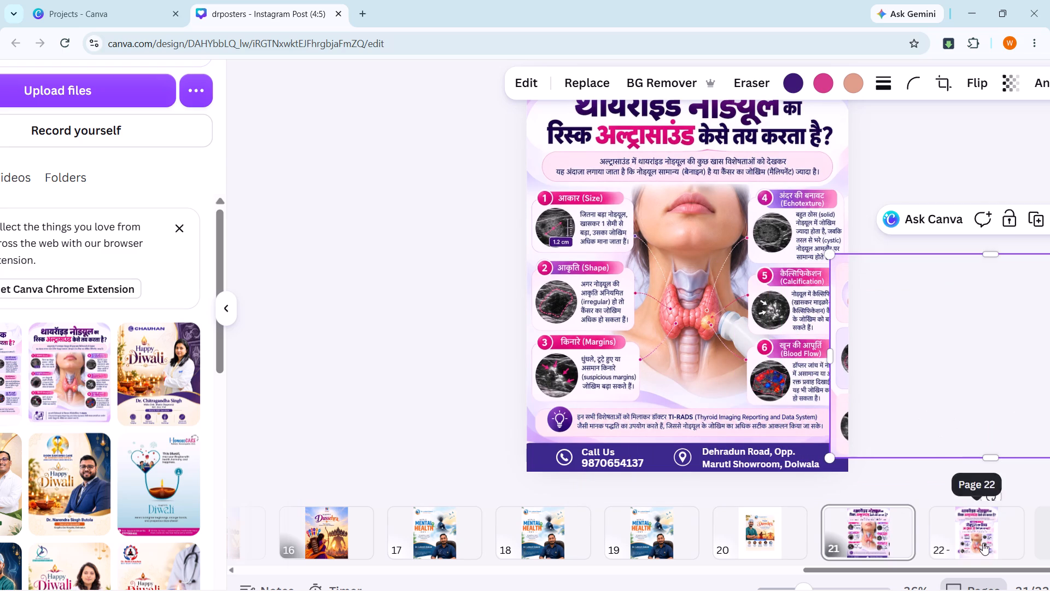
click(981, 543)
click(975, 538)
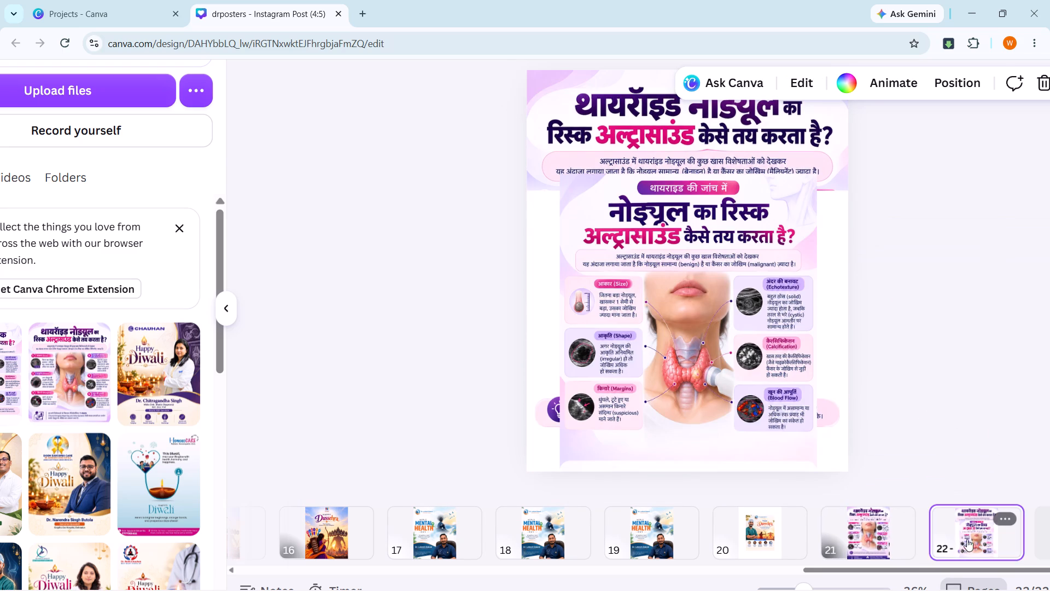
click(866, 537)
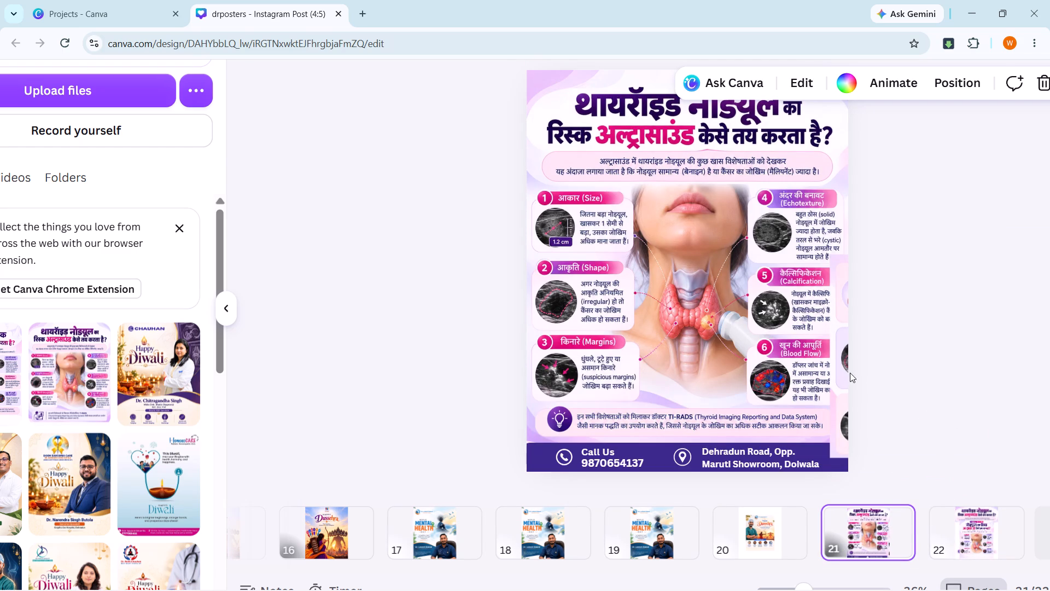
Move the card section back over page 21's original cards and adjust its height between the intro box and TI-RADS note.
drag(843, 378, 535, 320)
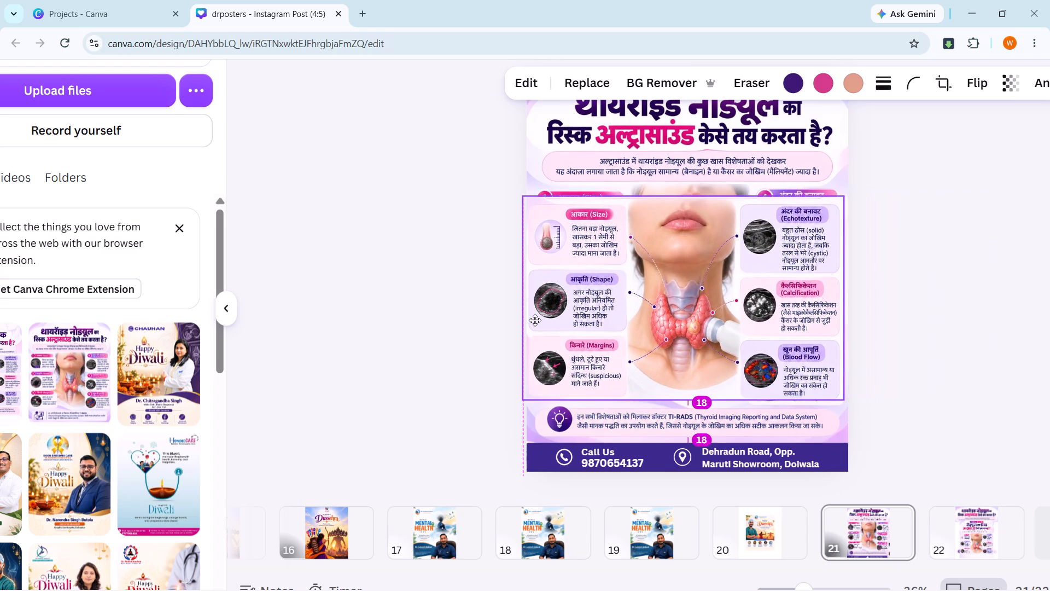
drag(535, 320, 539, 309)
click(1010, 242)
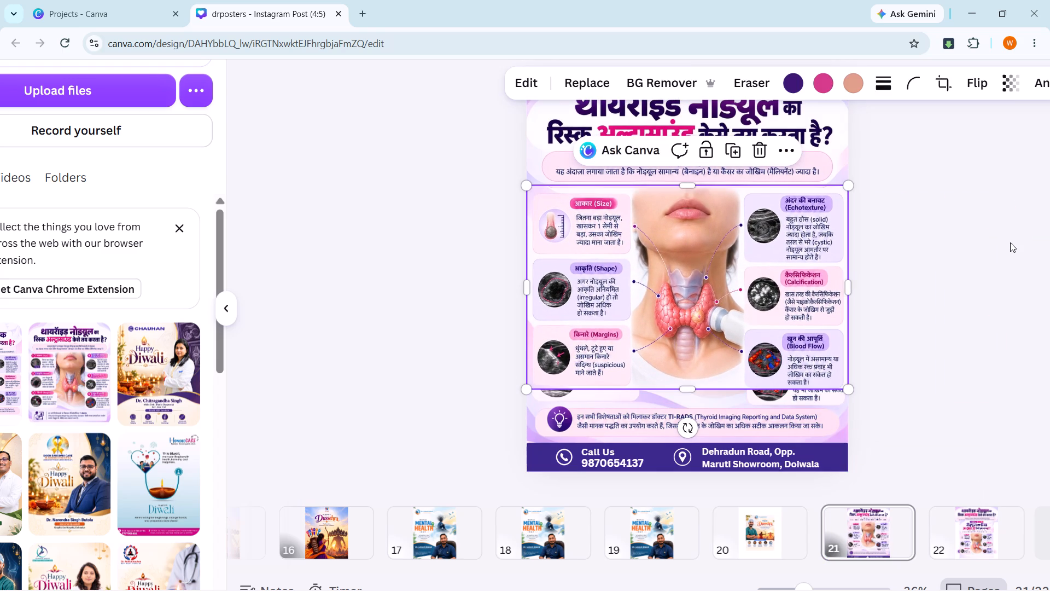
drag(708, 296, 704, 305)
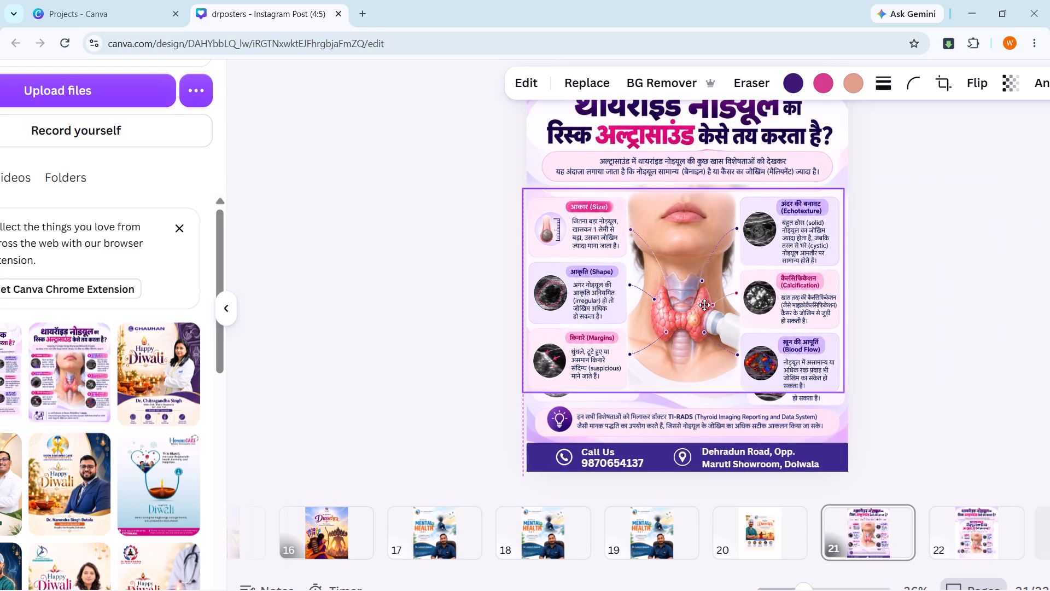
drag(704, 305, 704, 302)
double_click(882, 254)
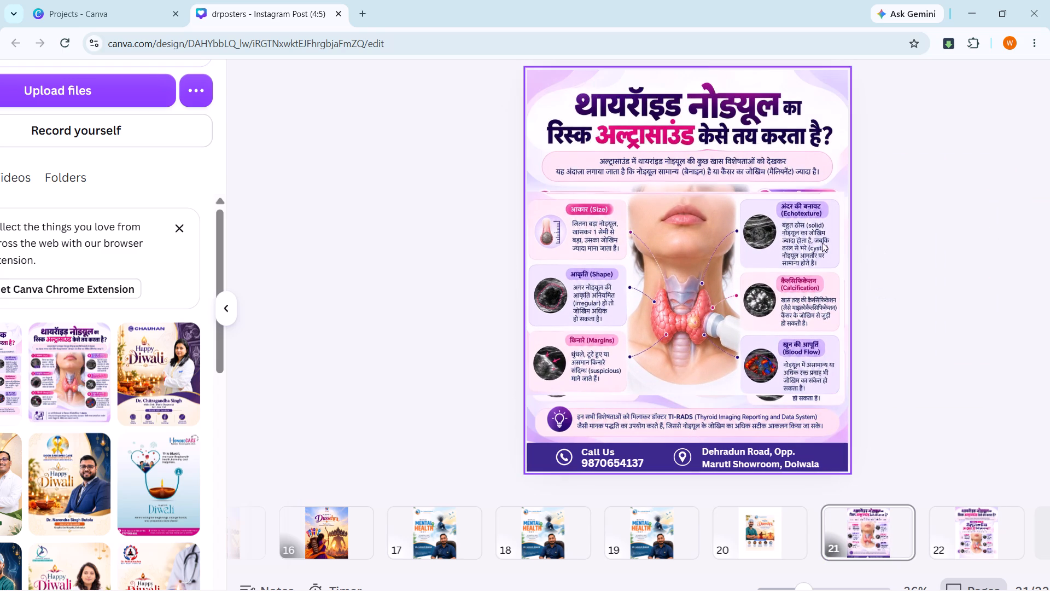
Readjust the card section's top crop so it starts just above the Size and Echotexture cards, excluding its intro text.
click(731, 234)
drag(679, 194, 679, 182)
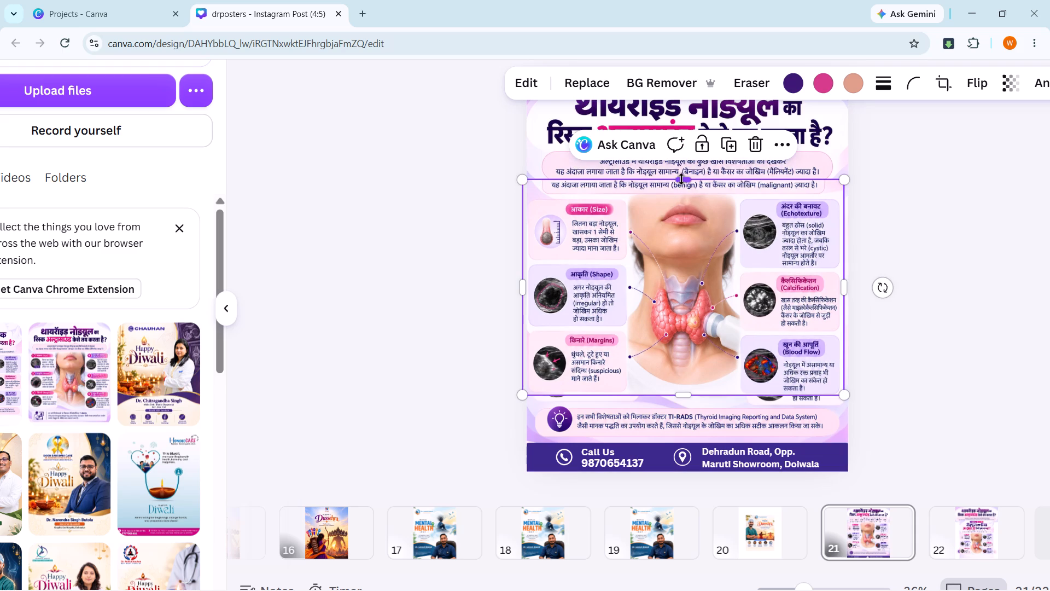
drag(681, 179, 685, 189)
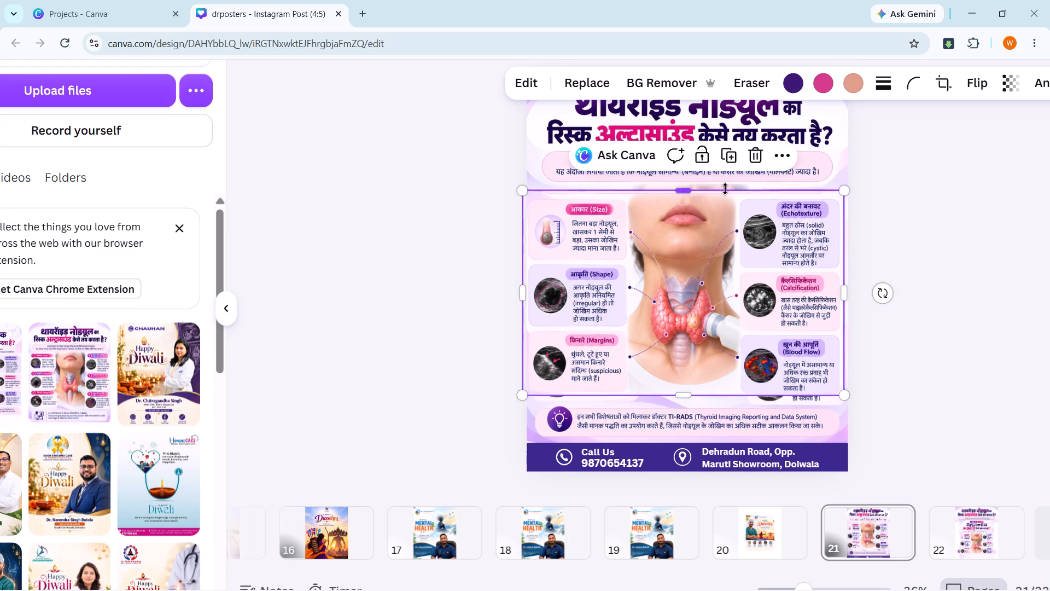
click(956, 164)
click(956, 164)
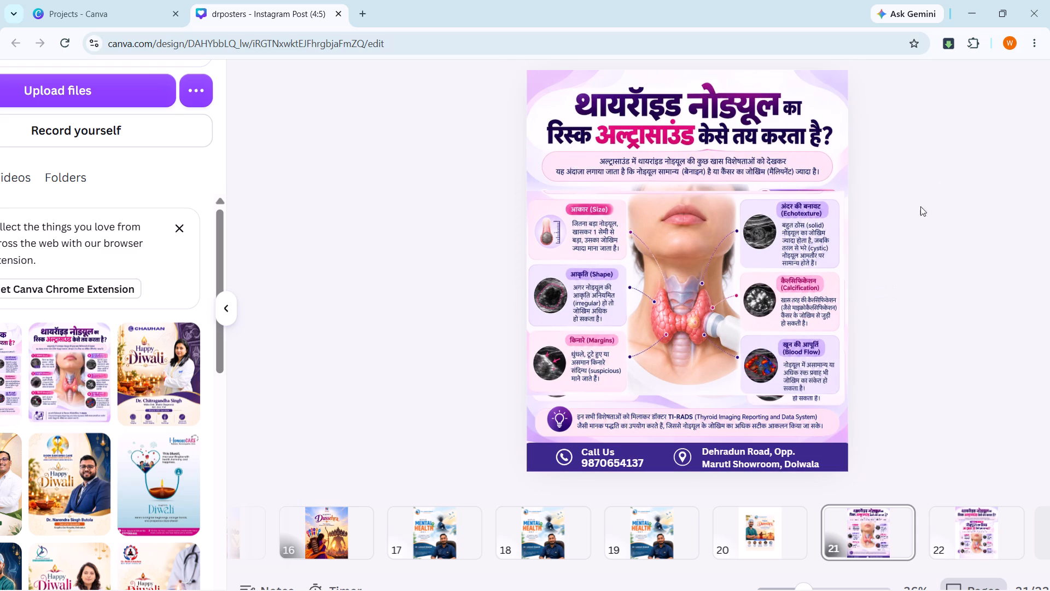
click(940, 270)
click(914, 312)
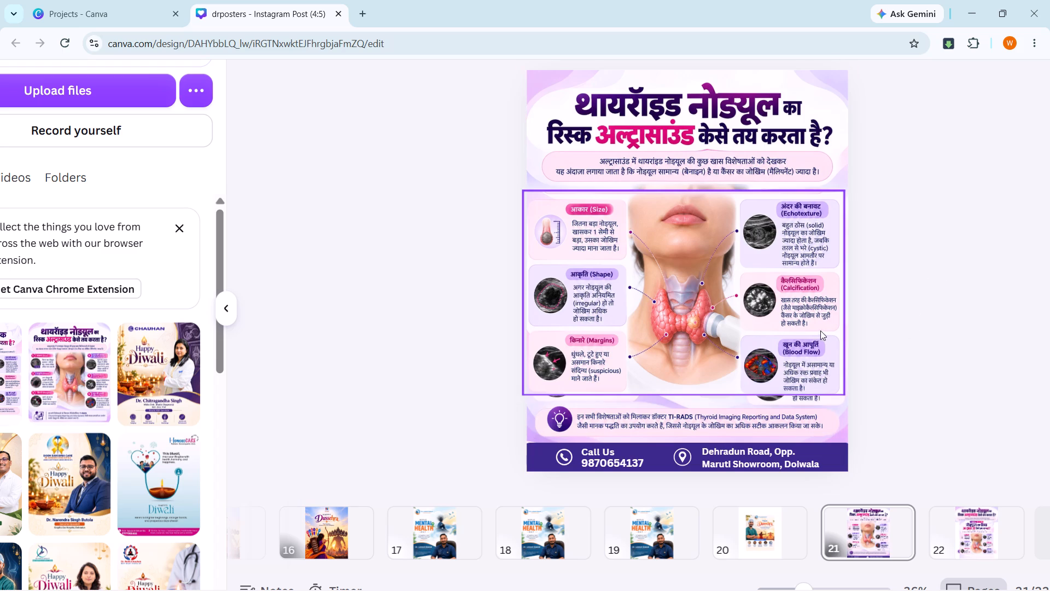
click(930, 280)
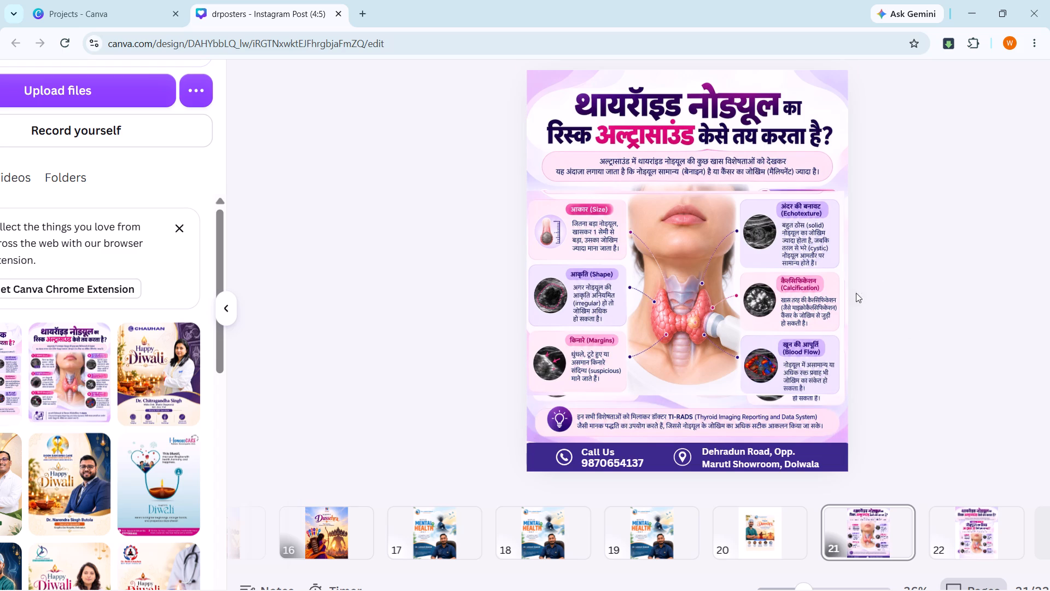
Shift the card section up and use Magic Grab on page 21's background poster to grab the Margins card, Blood Flow card and intro text box.
drag(775, 338, 773, 302)
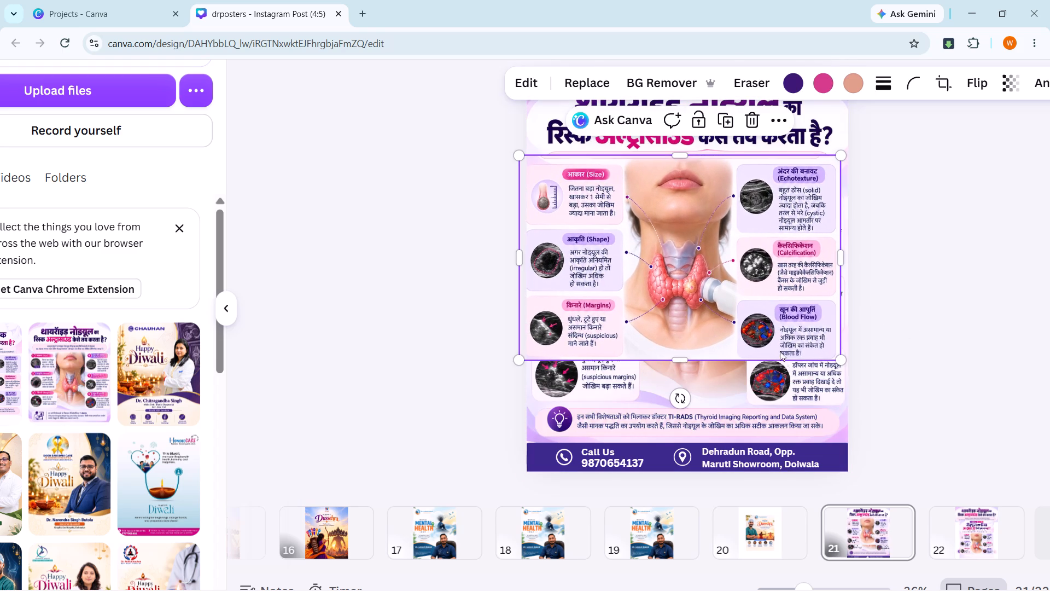
click(722, 385)
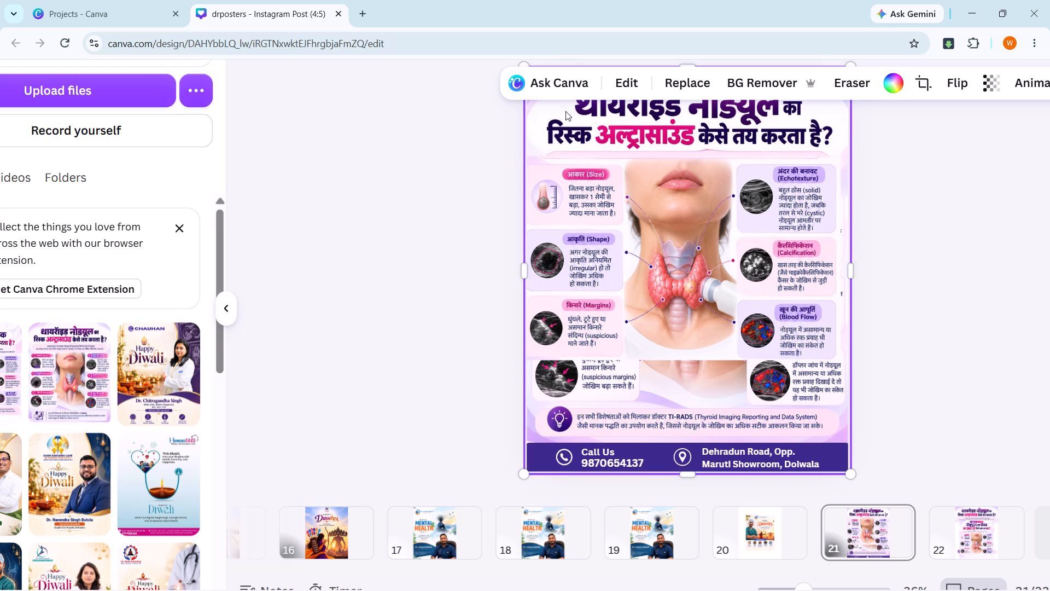
click(634, 89)
click(657, 159)
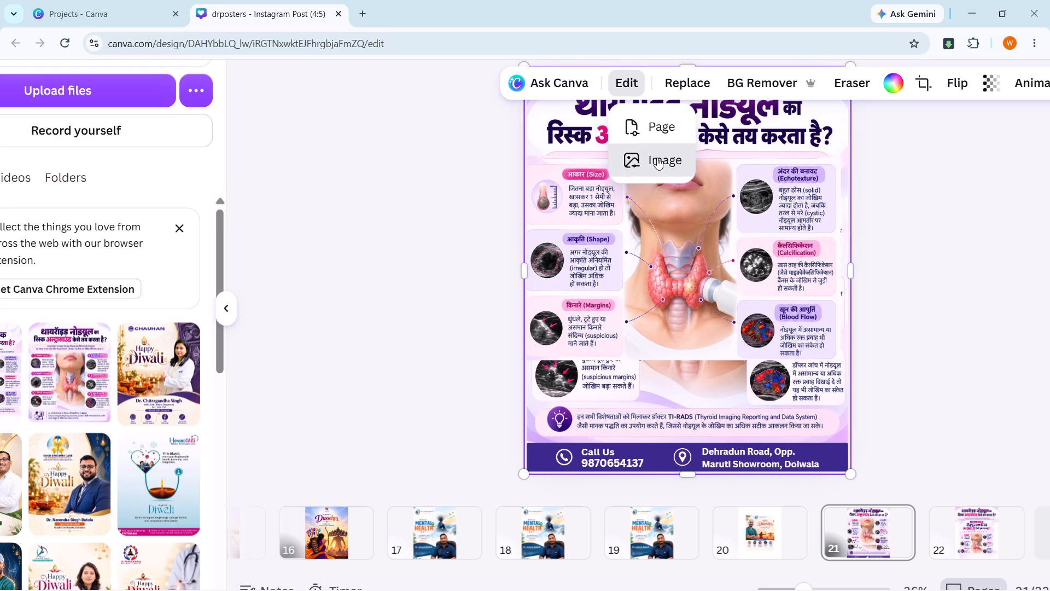
click(335, 259)
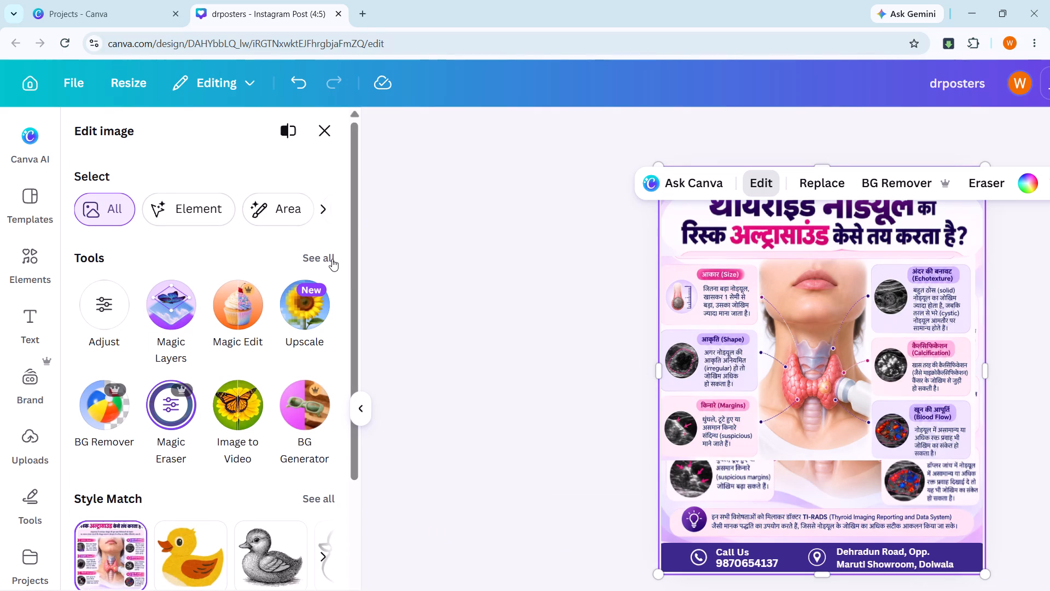
click(329, 256)
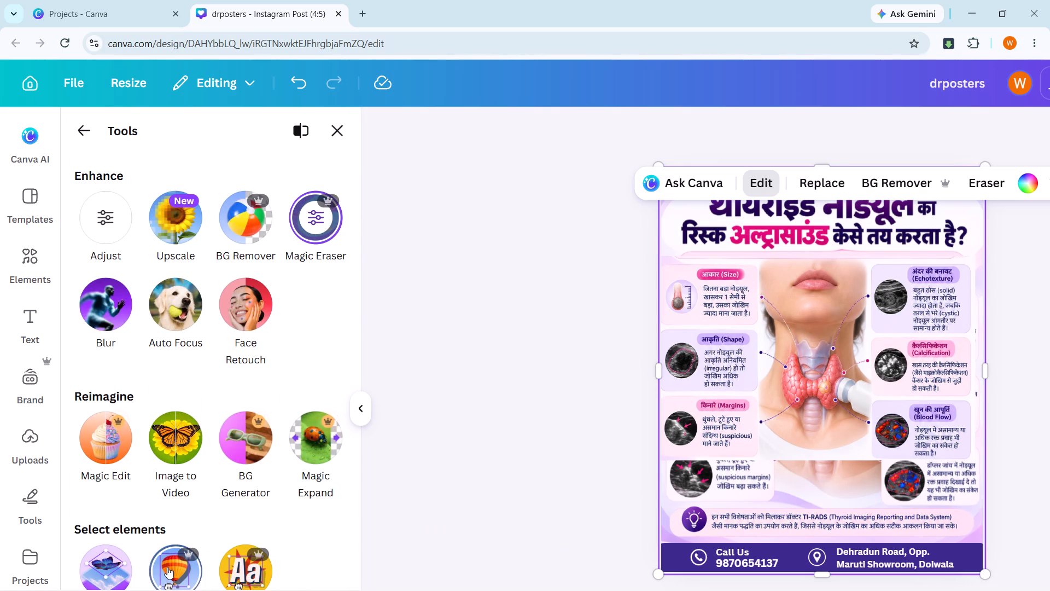
click(167, 567)
click(750, 518)
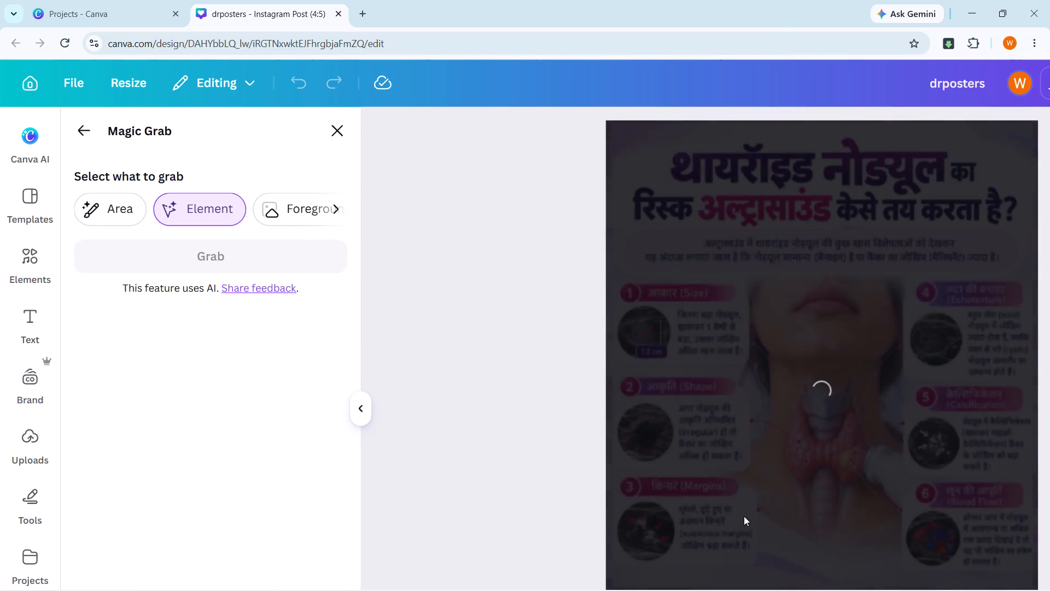
click(744, 516)
click(913, 506)
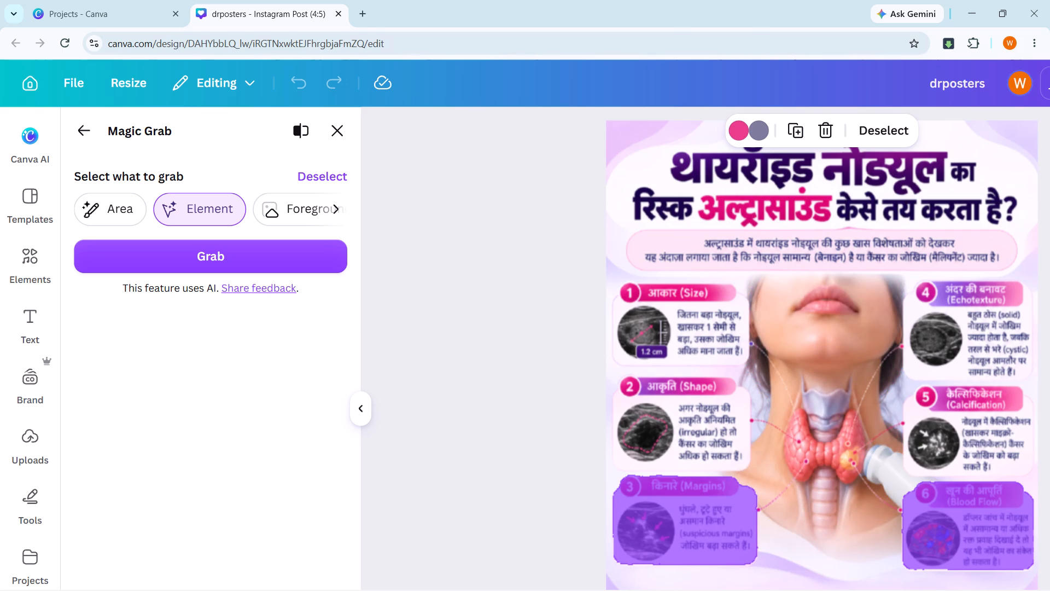
click(698, 240)
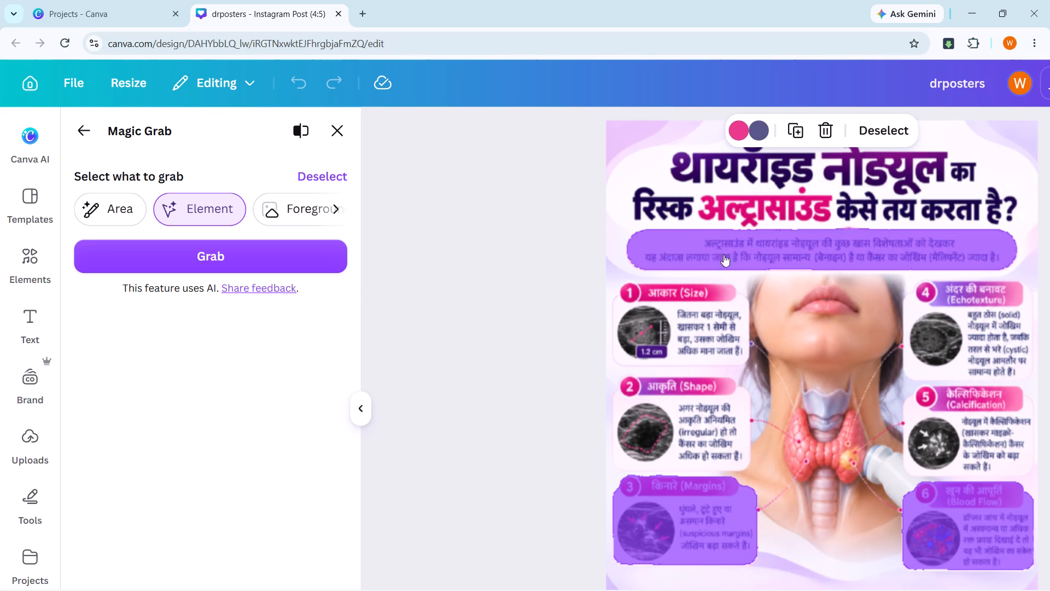
click(295, 262)
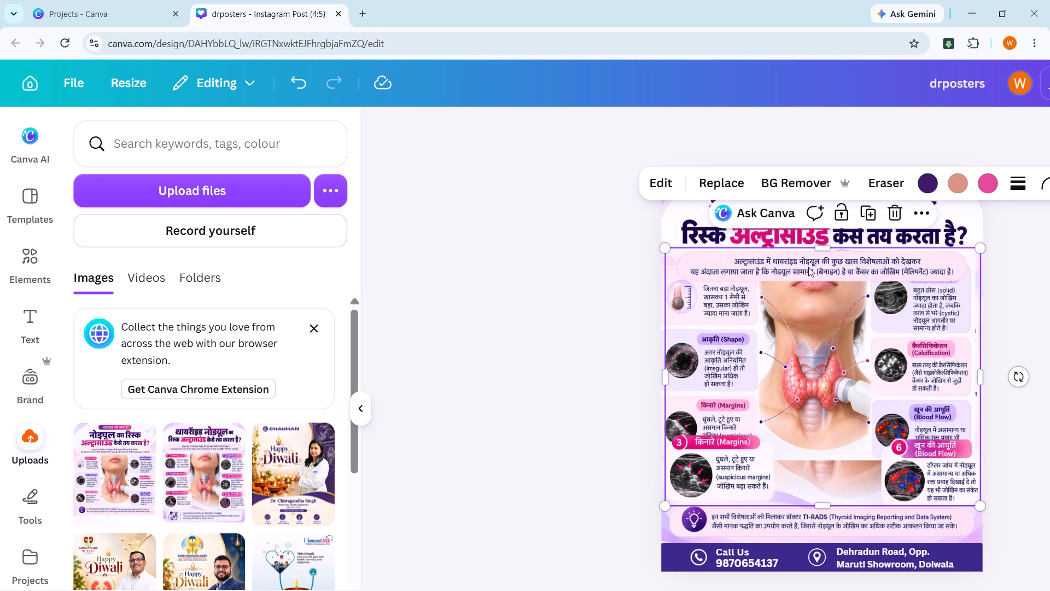
Delete the grabbed Margins, Blood Flow and intro text element from page 21.
click(528, 354)
drag(779, 348, 783, 339)
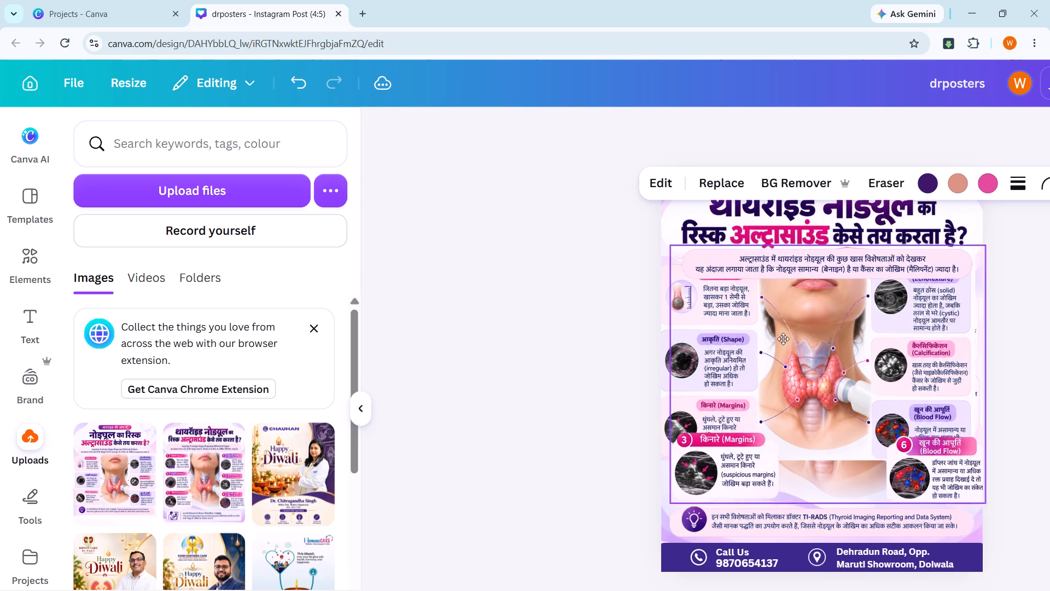
drag(783, 339, 765, 356)
click(877, 228)
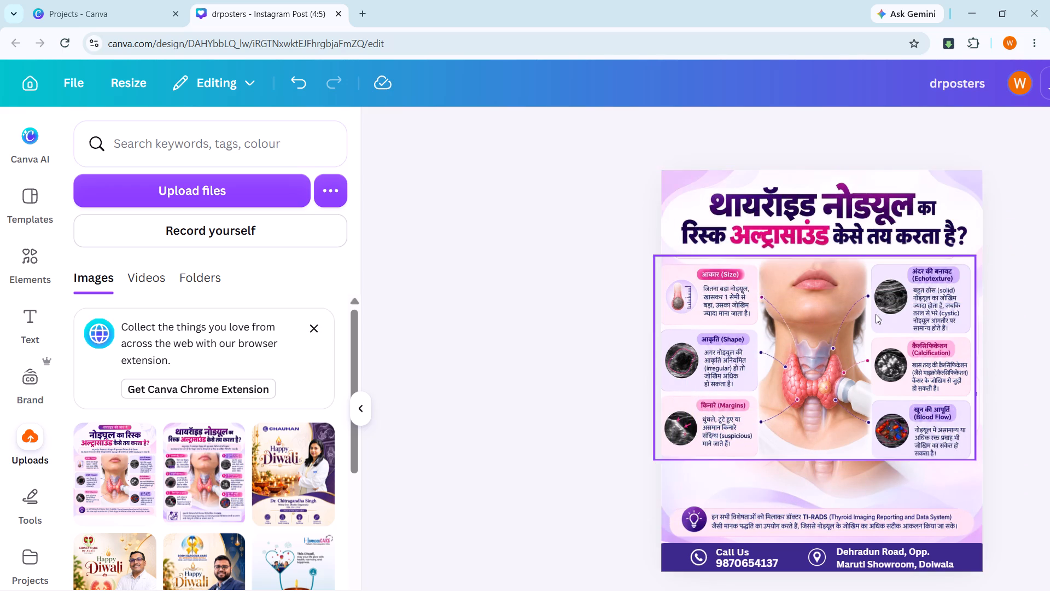
Move the cropped card section down to sit just above the light-bulb TI-RADS box.
drag(862, 338, 872, 365)
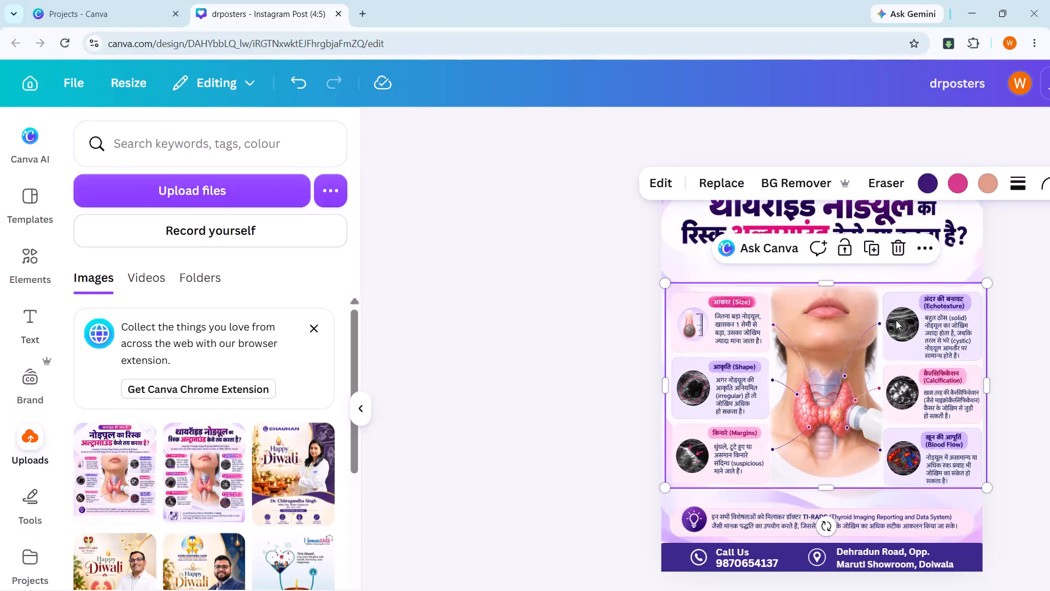
click(880, 338)
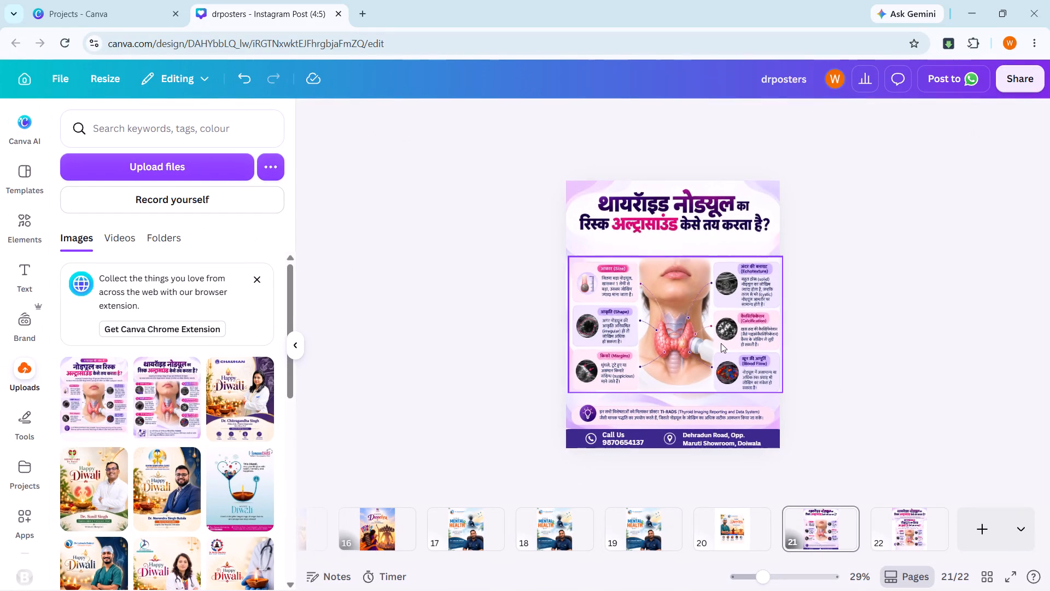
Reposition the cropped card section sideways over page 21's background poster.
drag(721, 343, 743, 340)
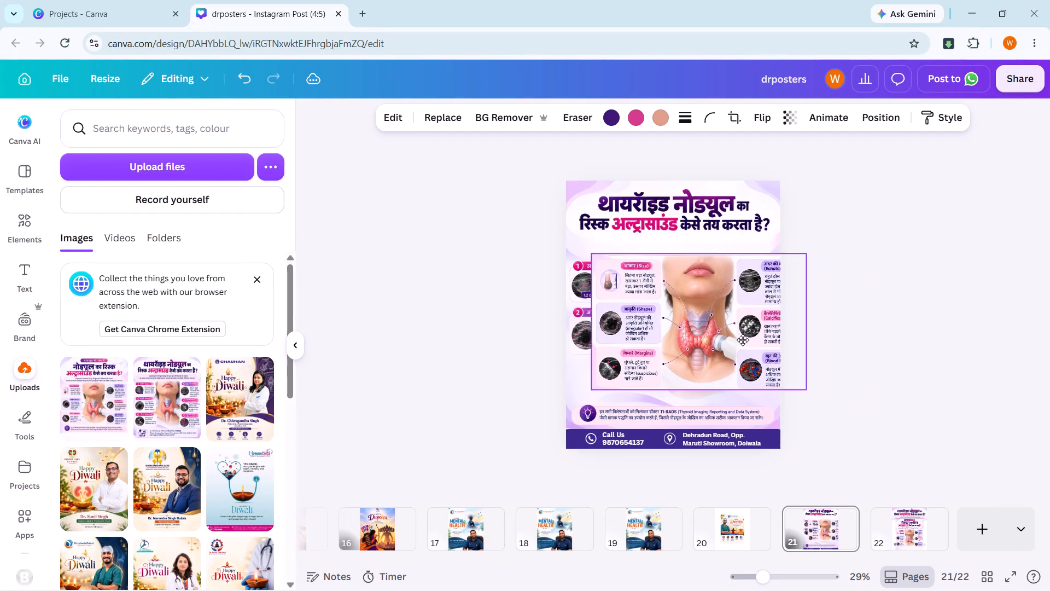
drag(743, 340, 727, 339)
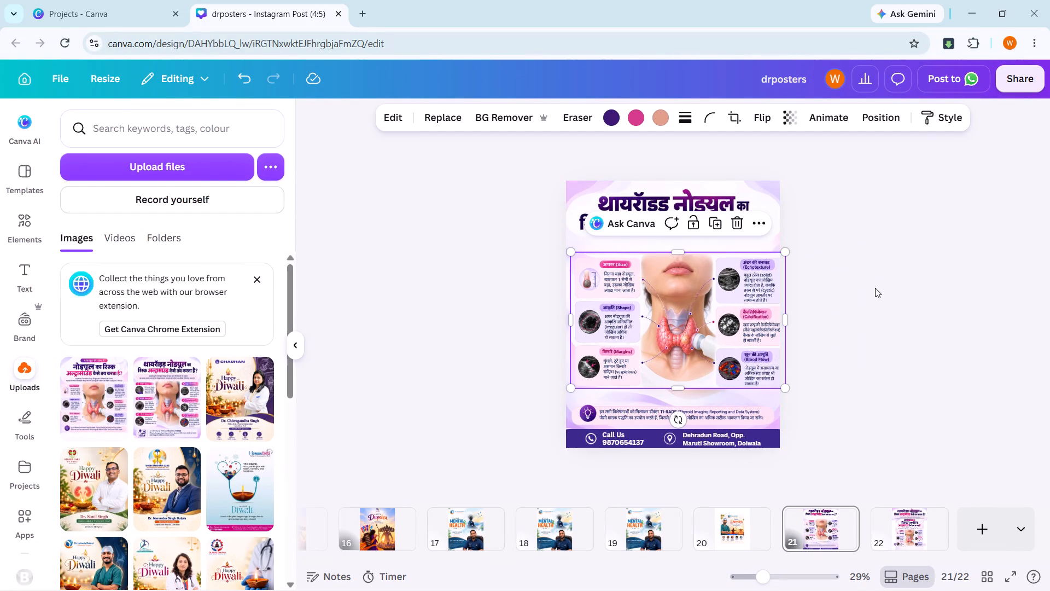
Undo the card section moves, the deletion of the grabbed cards and intro box, and the Magic Grab itself.
key(ctrl+z)
key(ctrl+z)
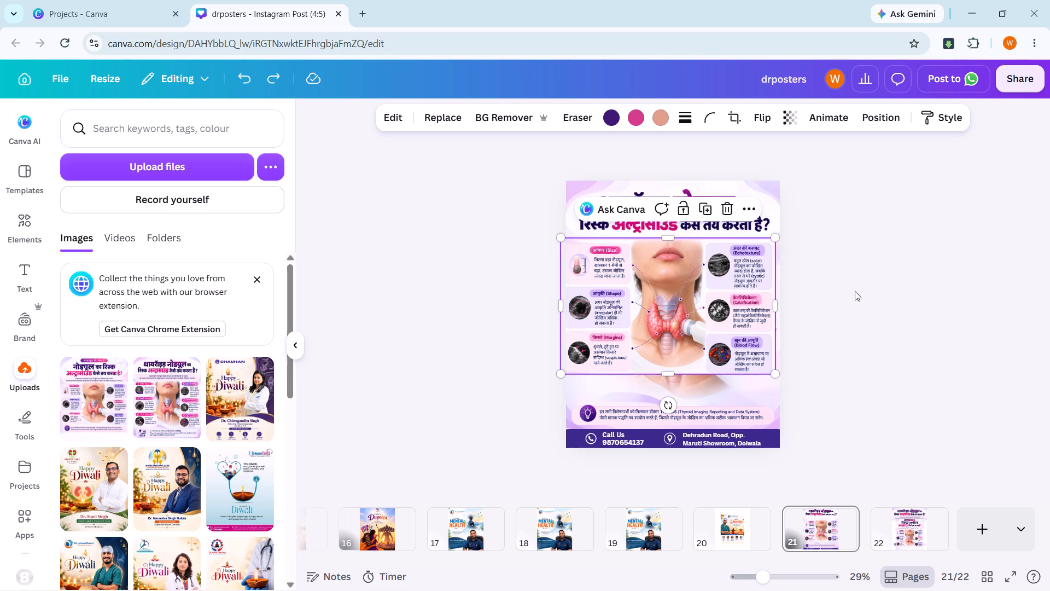
key(ctrl+z)
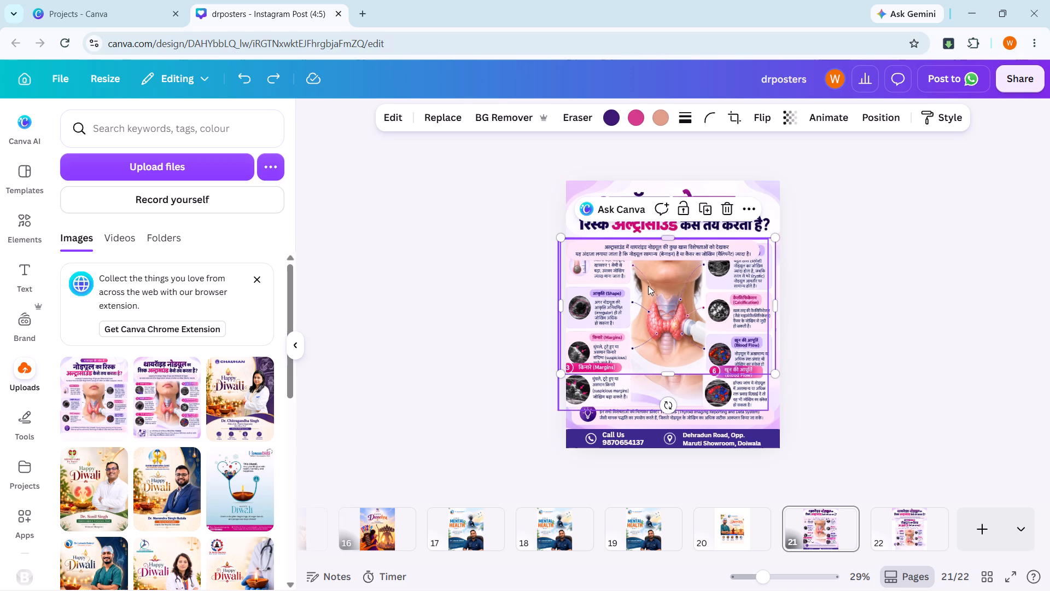
key(ctrl+z)
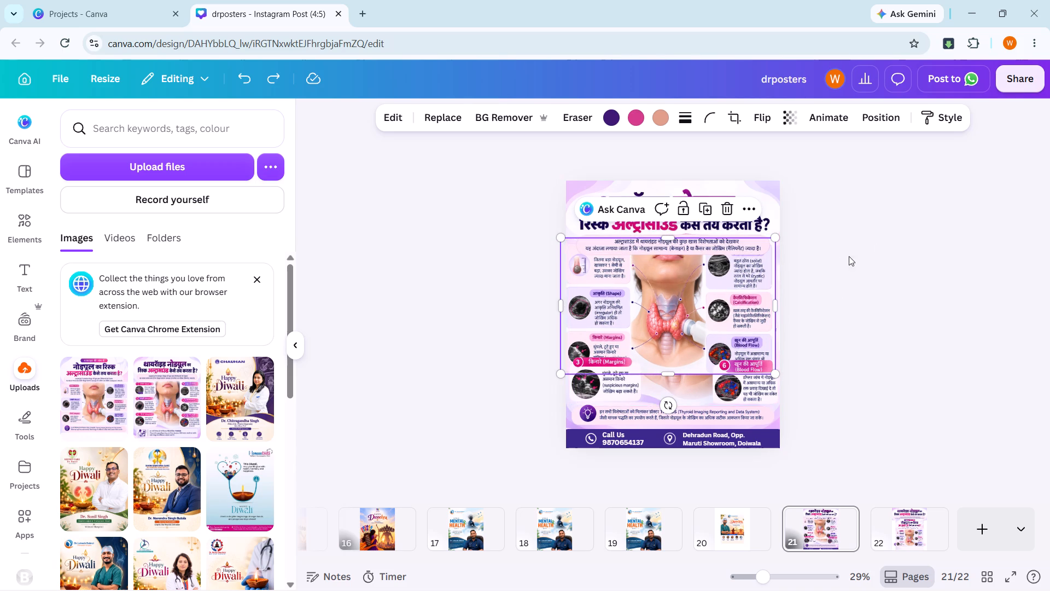
key(ctrl+z)
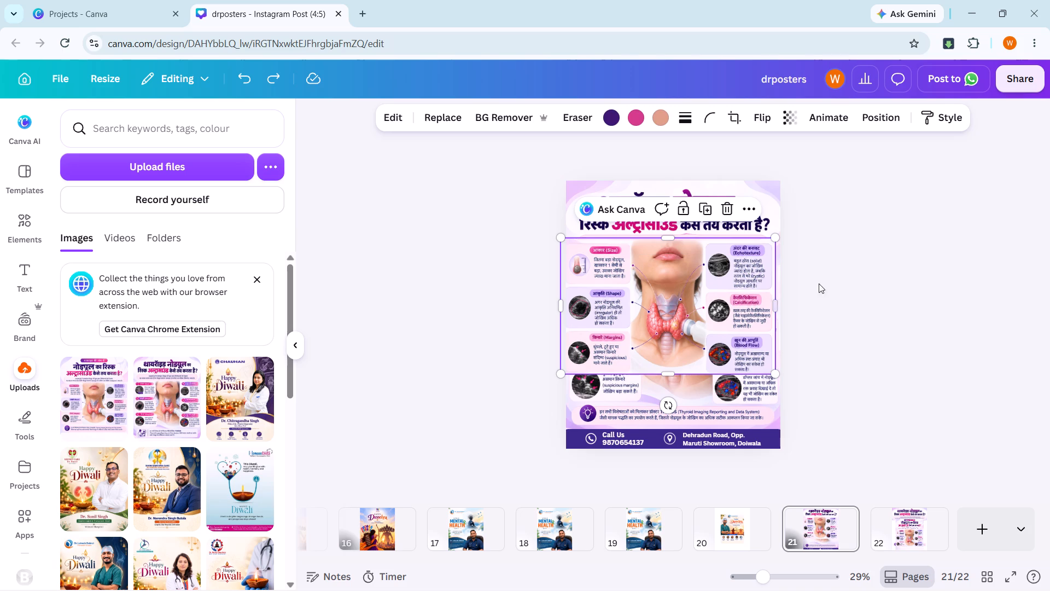
Move the cropped card section down so it sits directly below the intro text box.
click(848, 272)
drag(696, 302, 696, 319)
double_click(862, 273)
drag(699, 320, 703, 329)
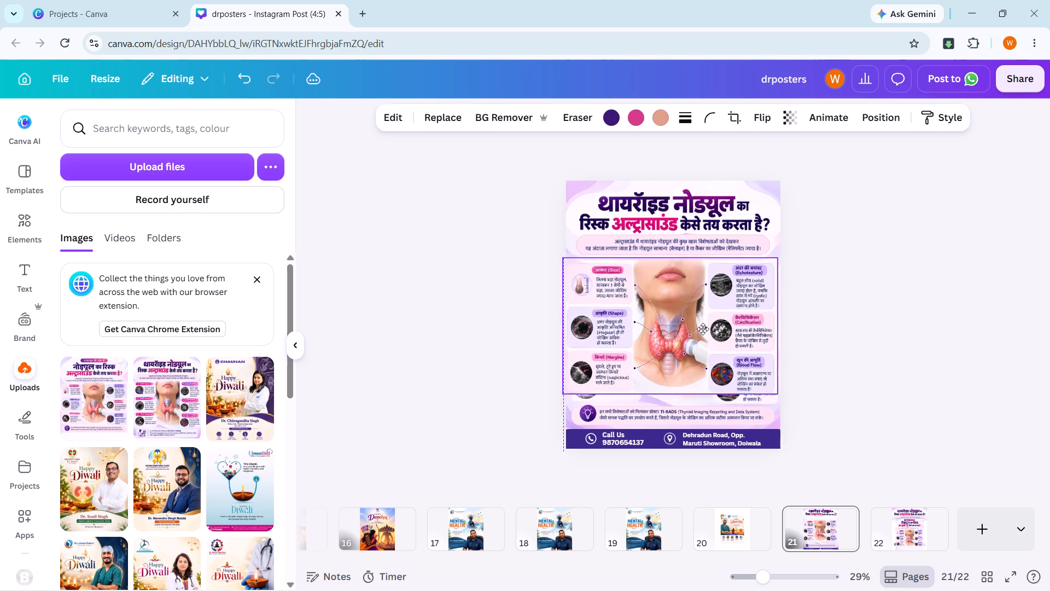
drag(703, 329, 704, 322)
click(841, 279)
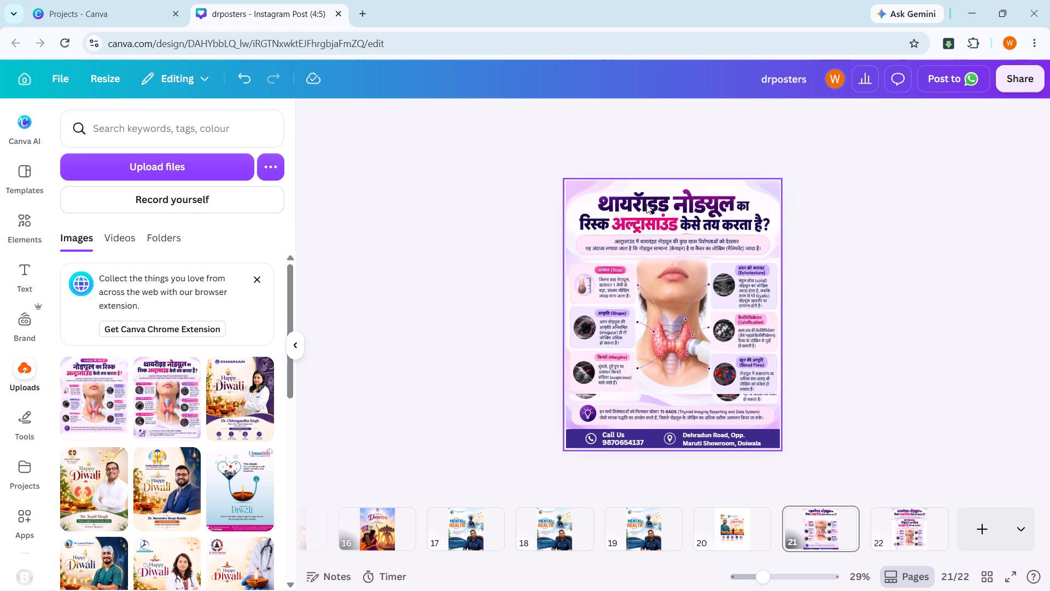
Use Magic Grab's Element selection on page 21's background poster to grab the Margins, Blood Flow, Size and Echotexture cards.
click(589, 199)
click(470, 120)
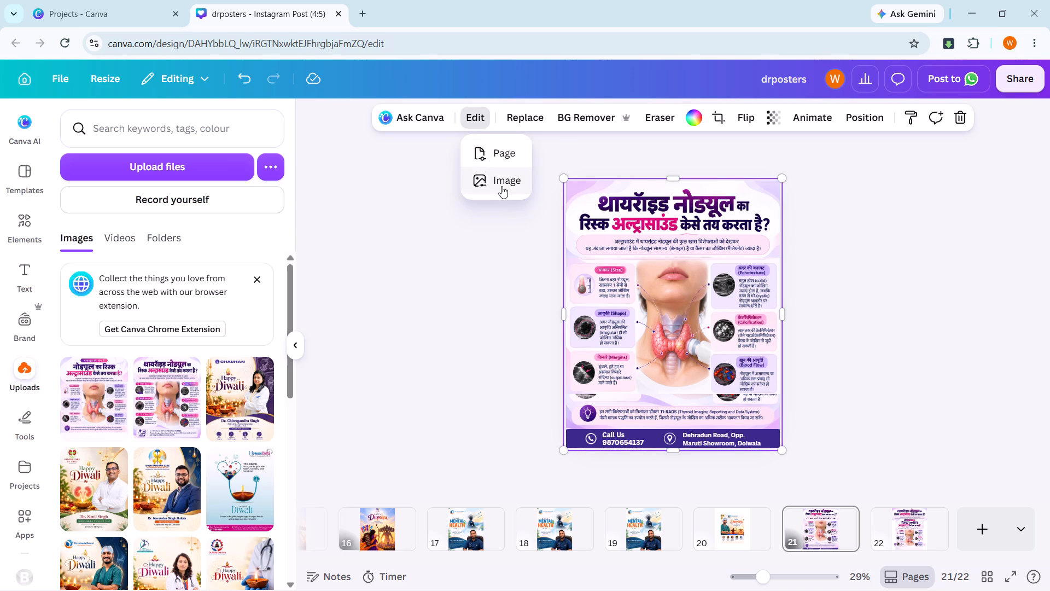
click(501, 186)
click(261, 218)
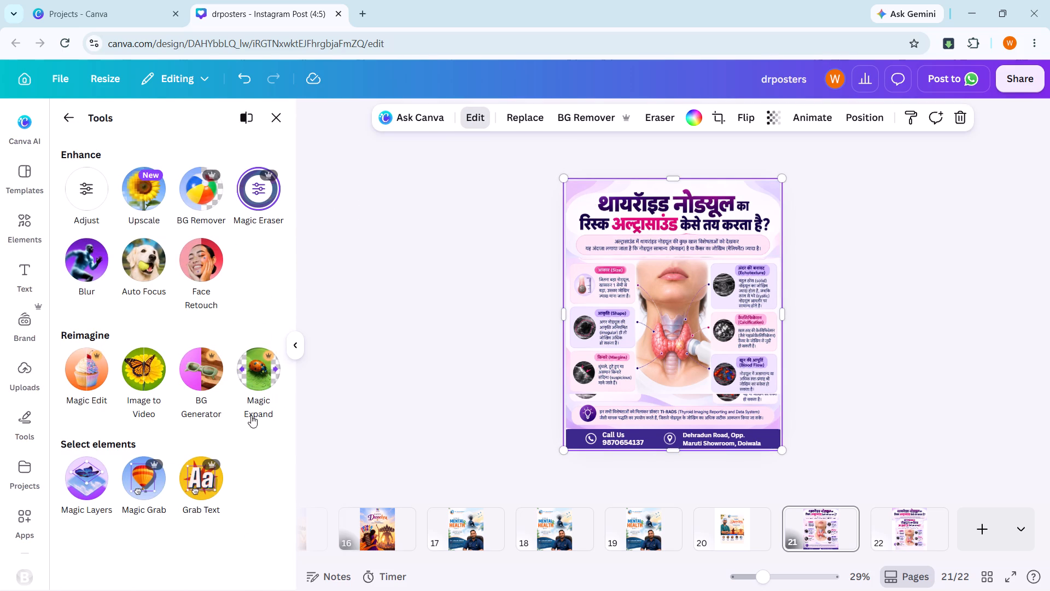
click(137, 467)
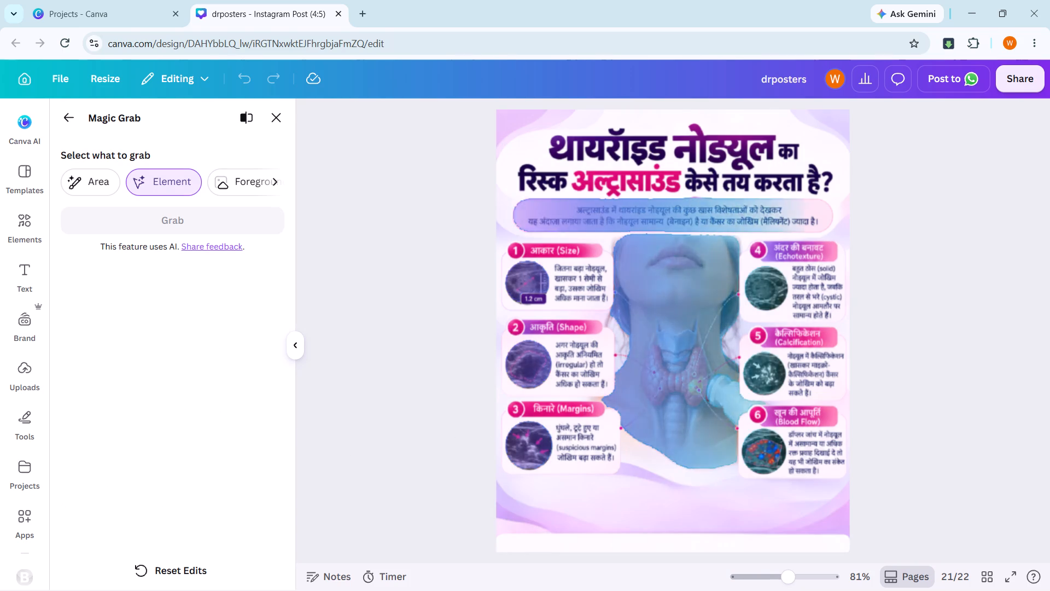
click(597, 445)
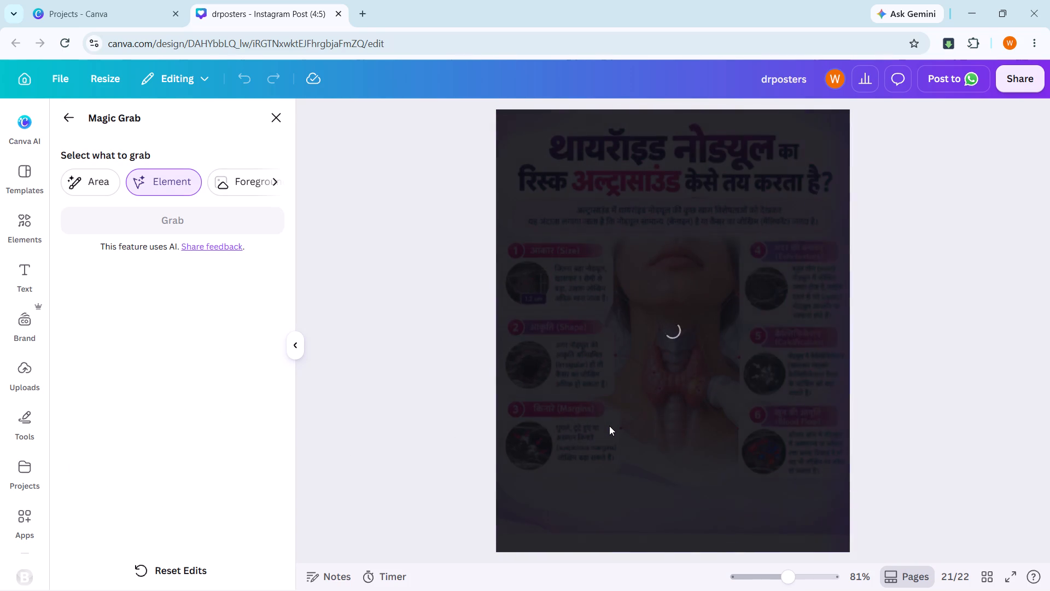
click(610, 429)
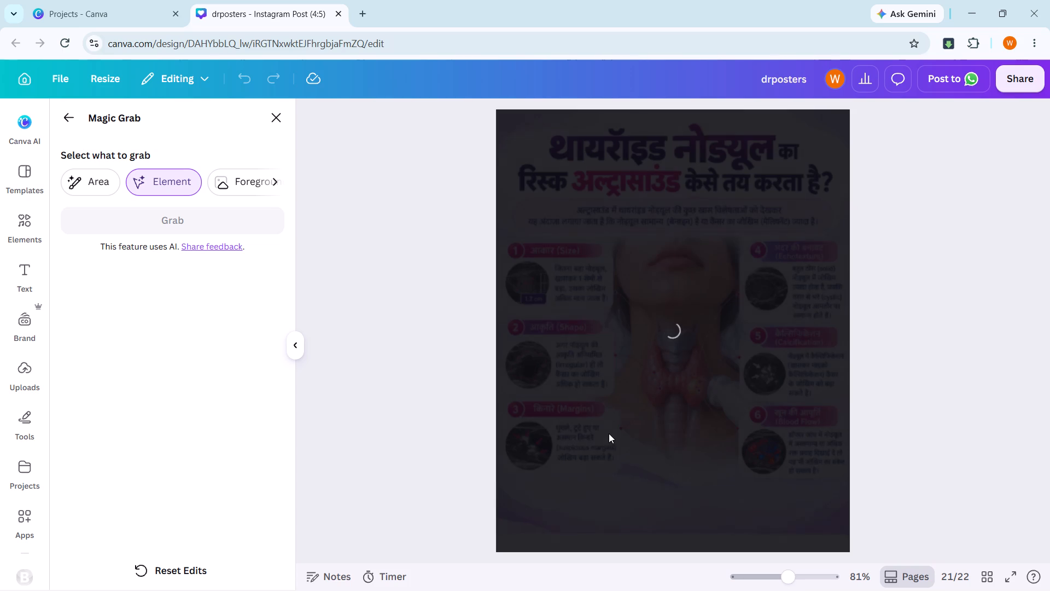
click(609, 433)
click(789, 438)
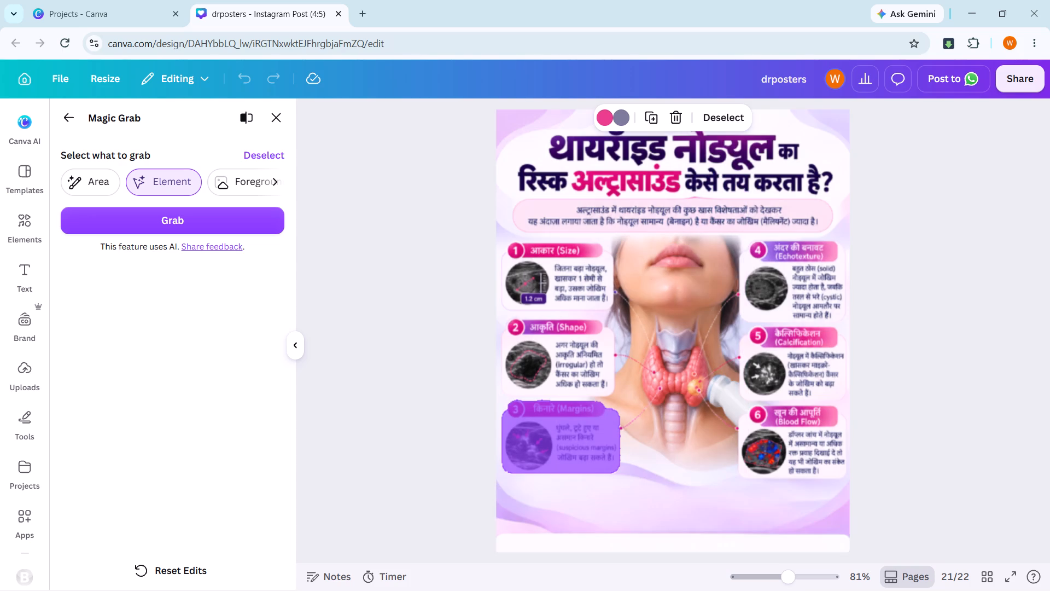
click(746, 426)
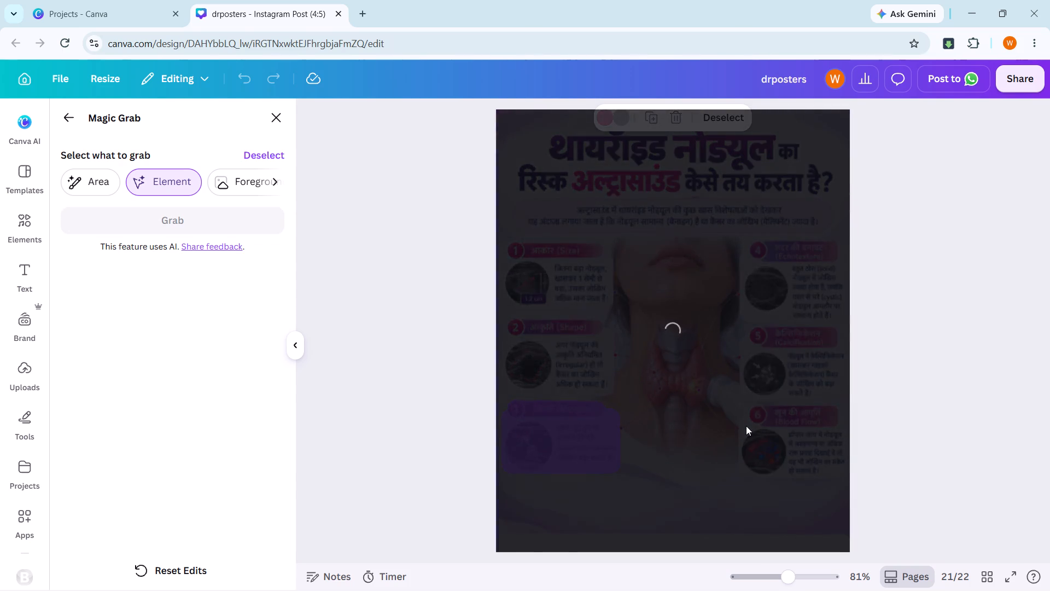
click(605, 258)
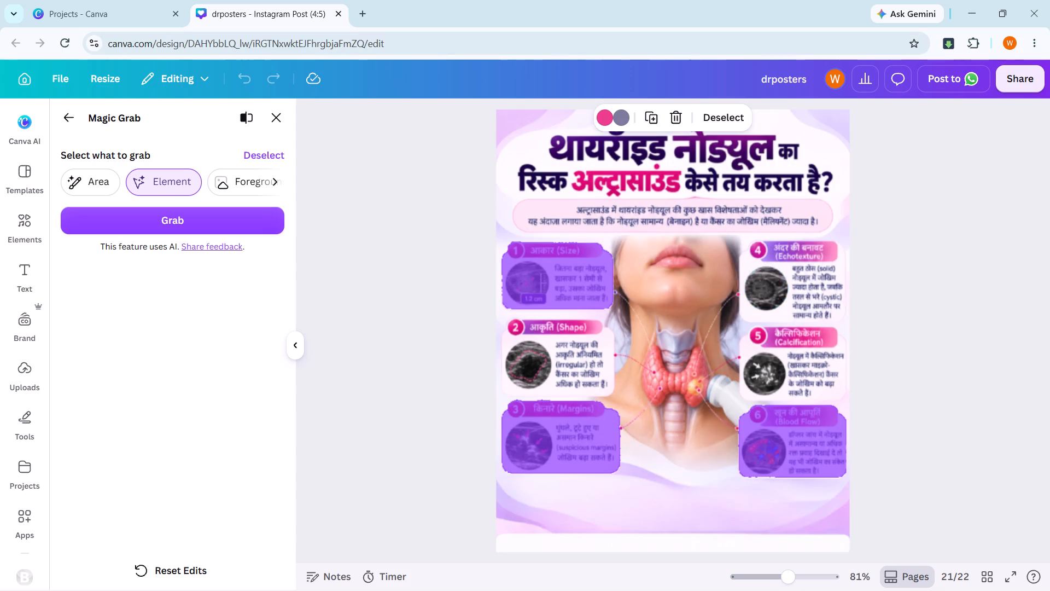
click(752, 263)
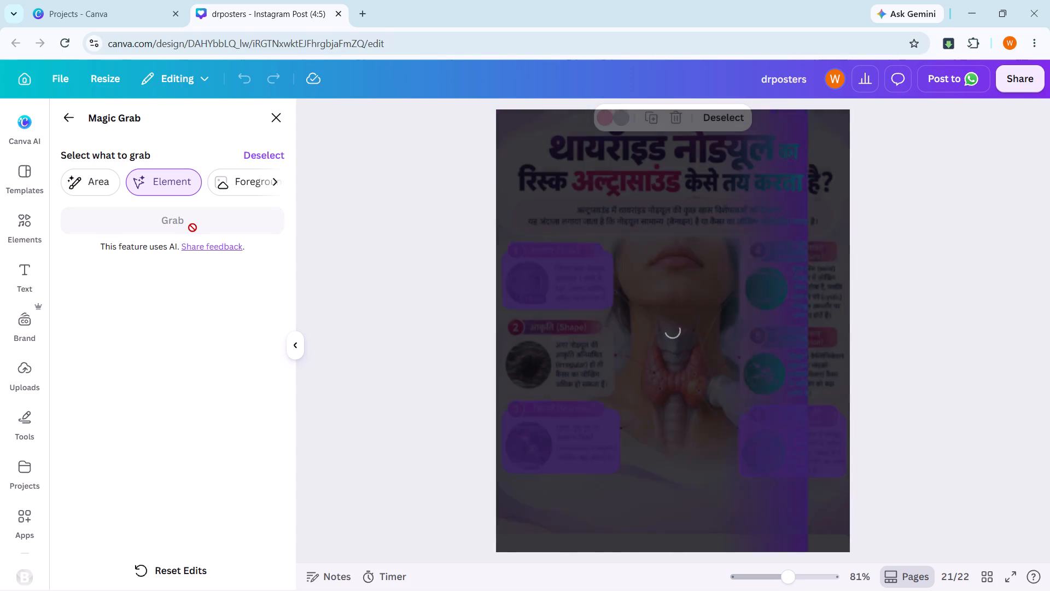
click(192, 228)
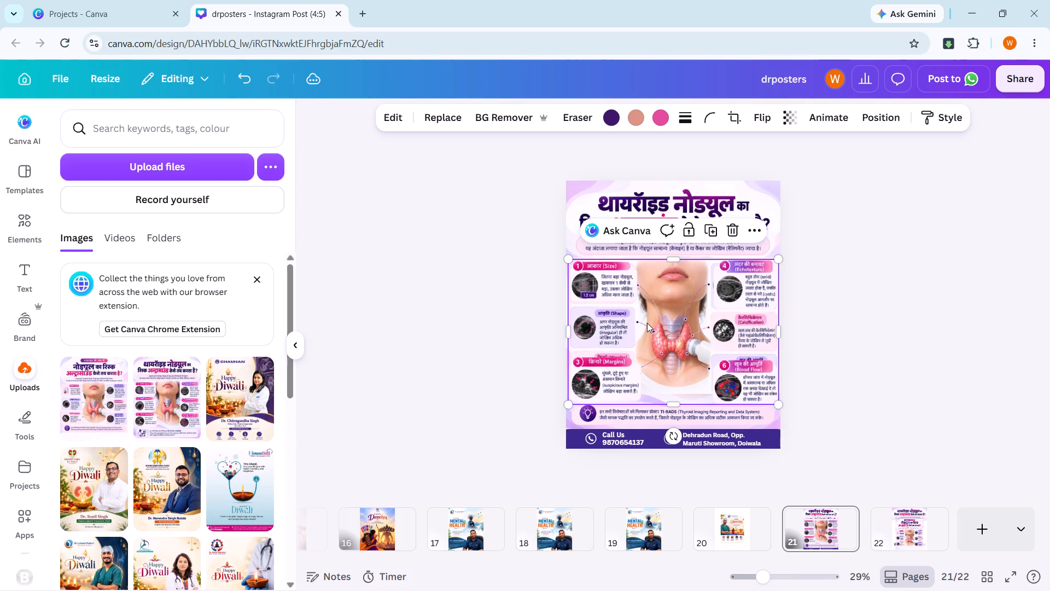
Delete the grabbed element with the Size, Margins, Echotexture and Blood Flow cards from page 21.
drag(647, 323, 641, 322)
click(724, 232)
click(849, 263)
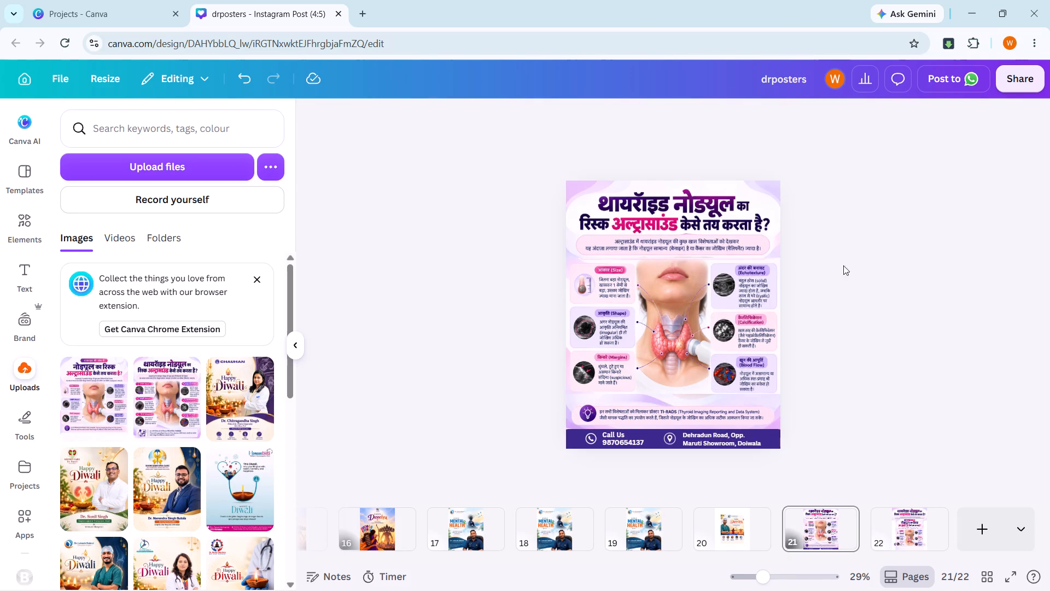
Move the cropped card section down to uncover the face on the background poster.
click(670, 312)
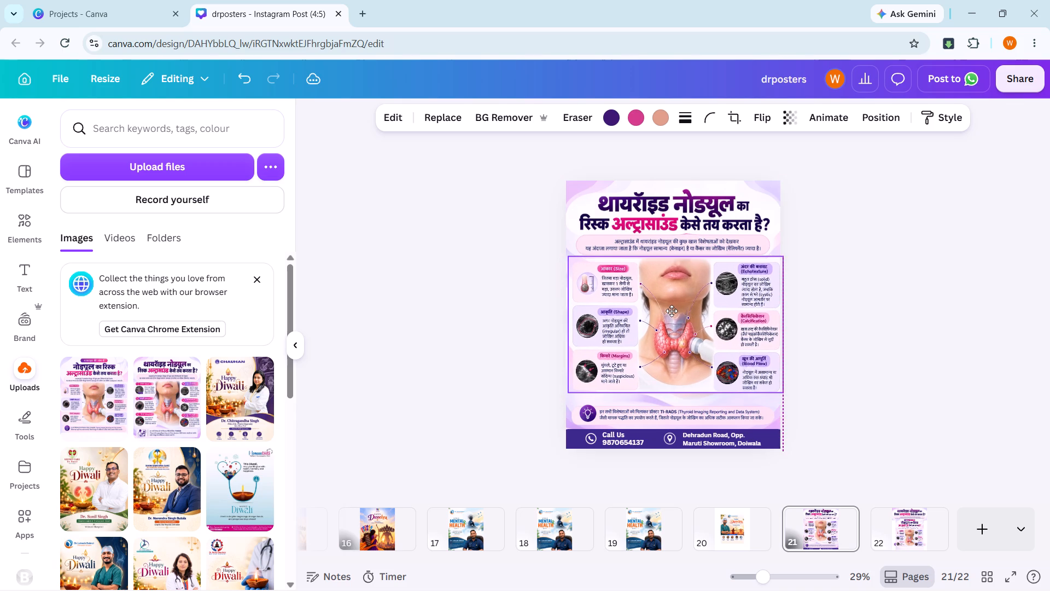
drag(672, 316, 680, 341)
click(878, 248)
Erase the band across the lips and lower face below the background poster's intro box using Magic Eraser's Area brush.
click(775, 273)
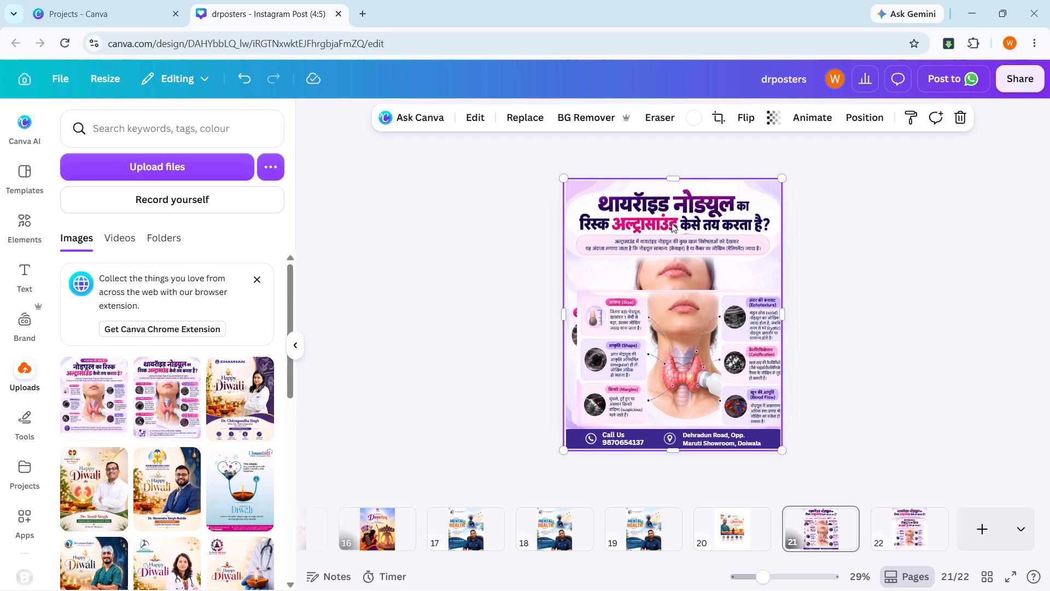
click(660, 118)
click(664, 156)
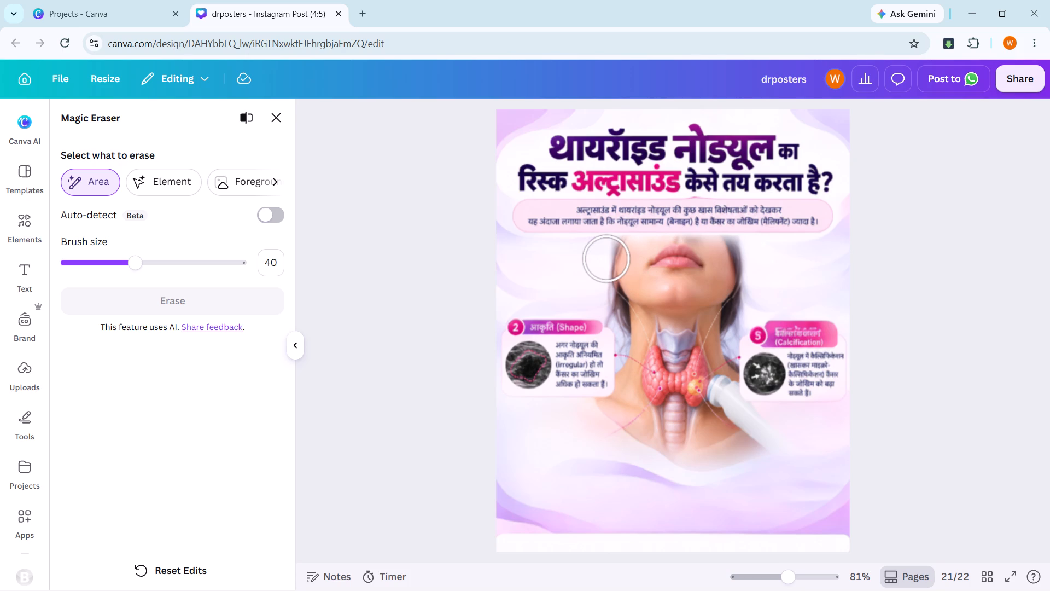
drag(606, 258, 658, 263)
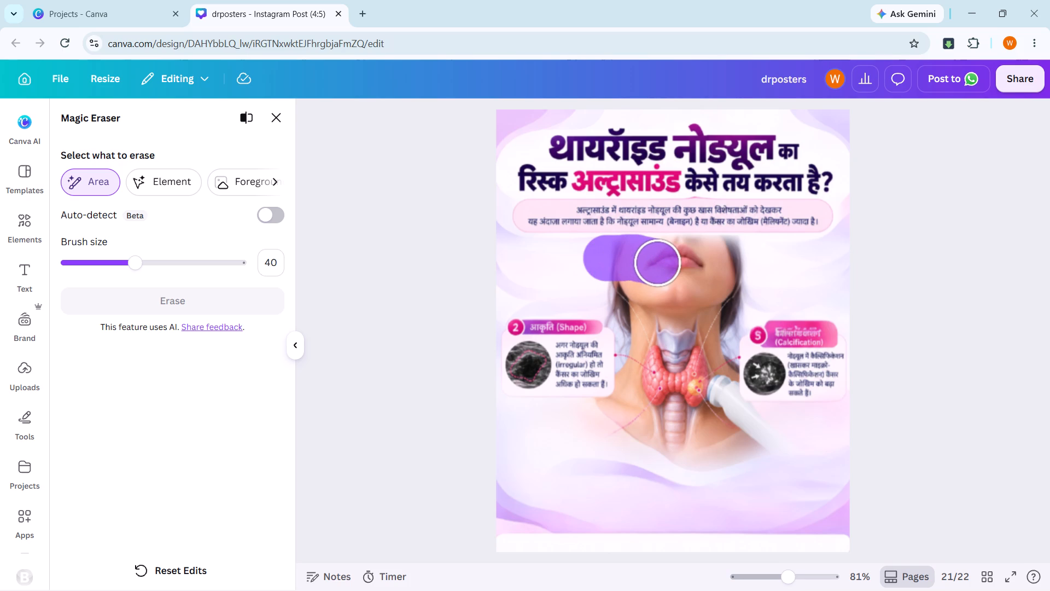
drag(658, 263, 646, 258)
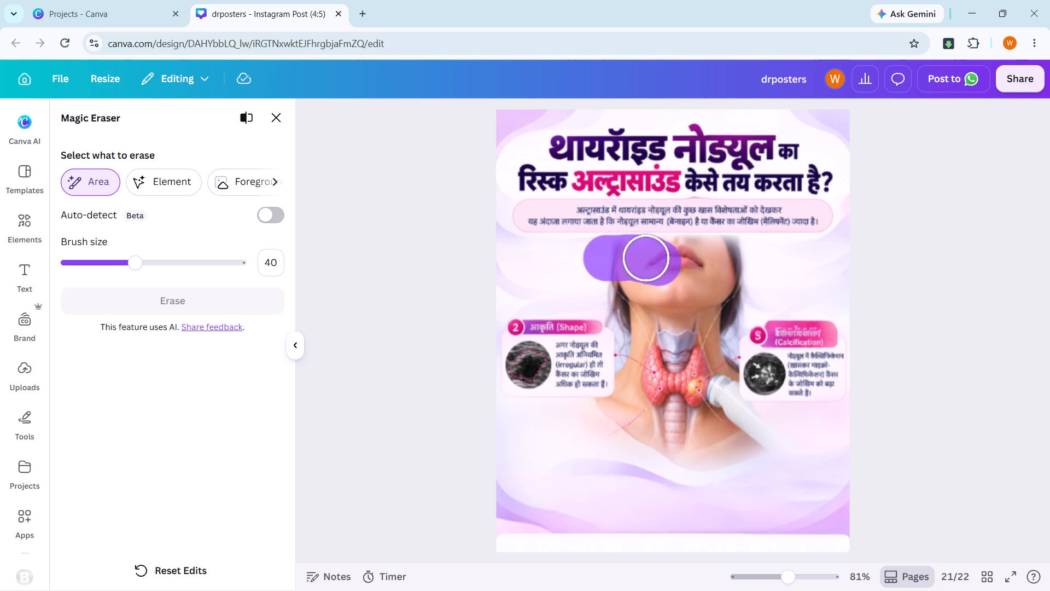
drag(646, 258, 697, 259)
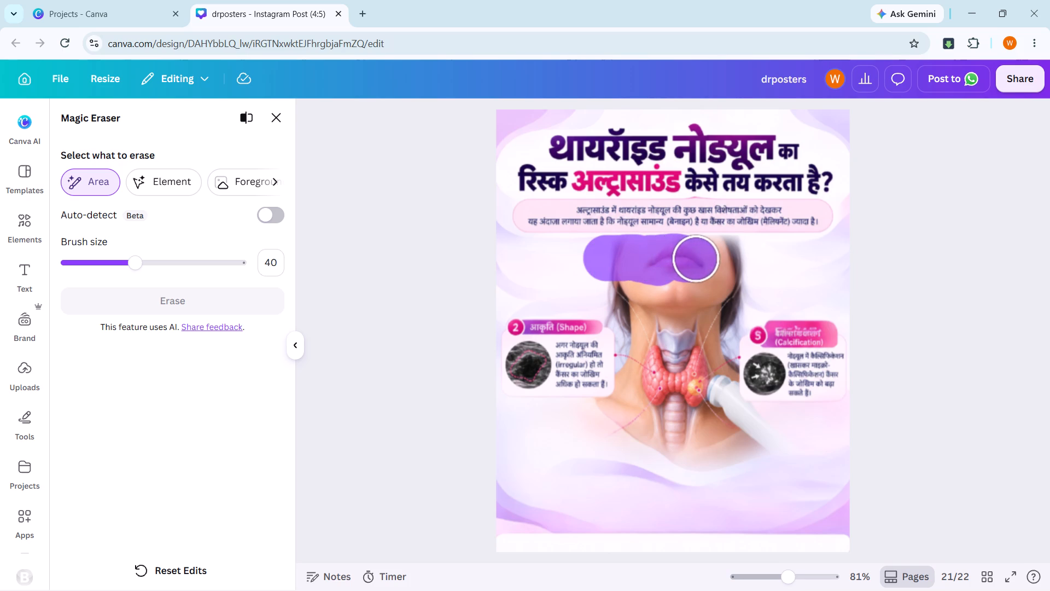
drag(697, 259, 737, 259)
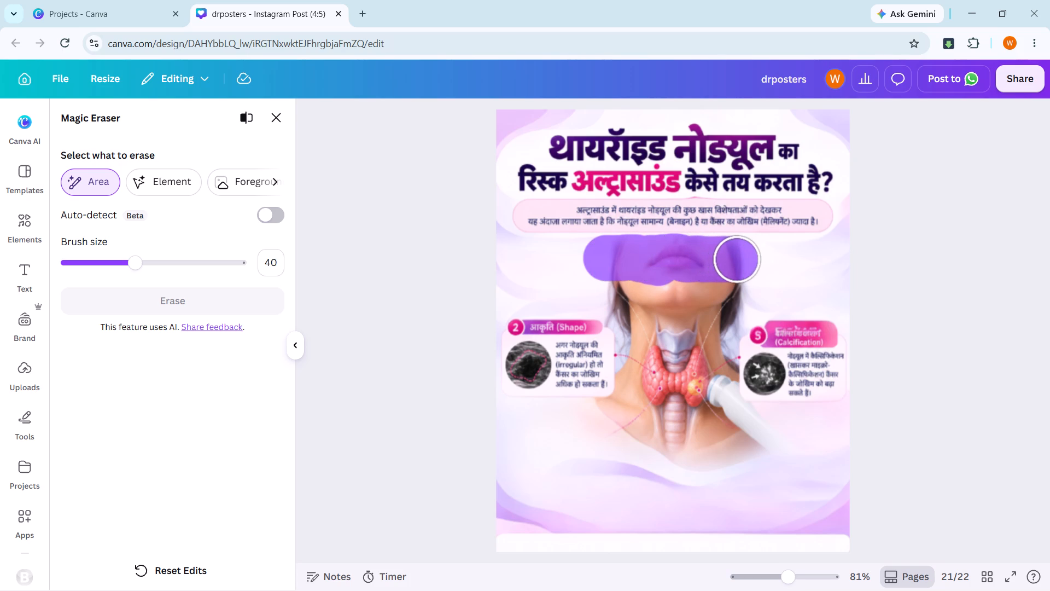
drag(737, 259, 747, 260)
click(241, 302)
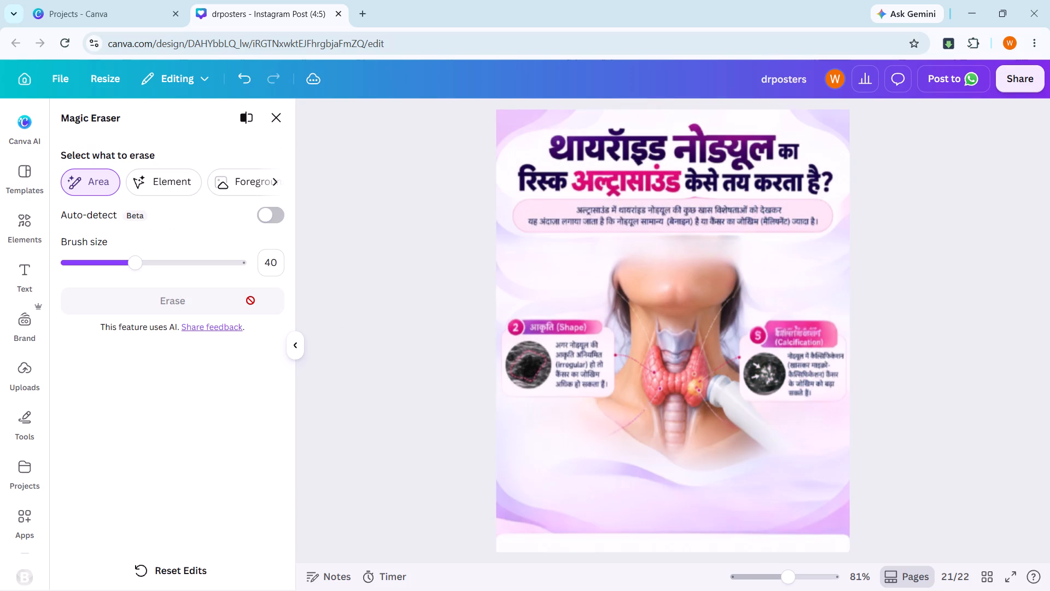
click(282, 125)
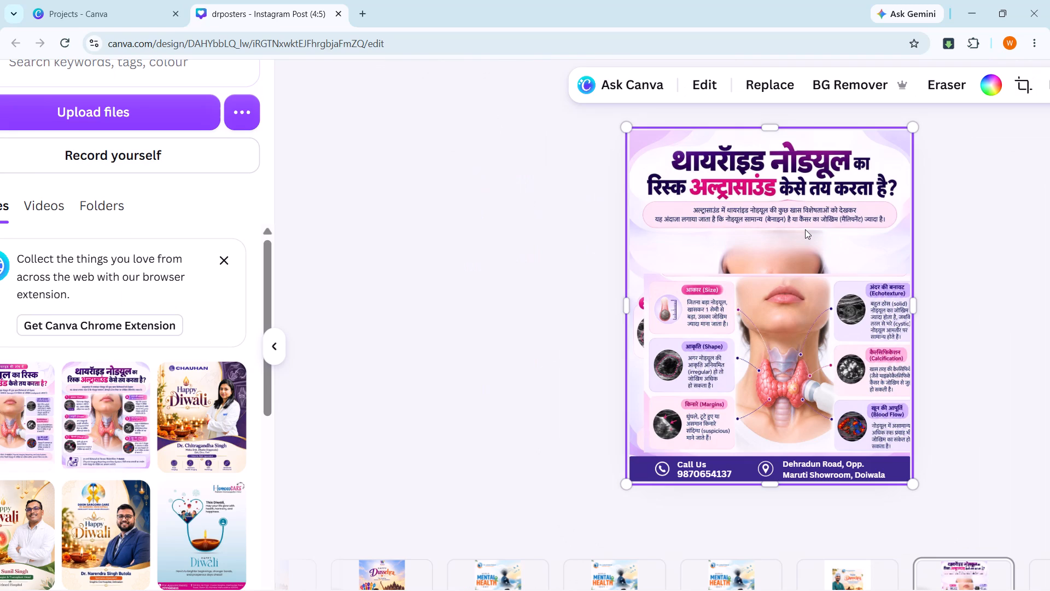
Move the cropped card section back up to fit the page width between the intro text box and the TI-RADS box.
drag(812, 340, 799, 309)
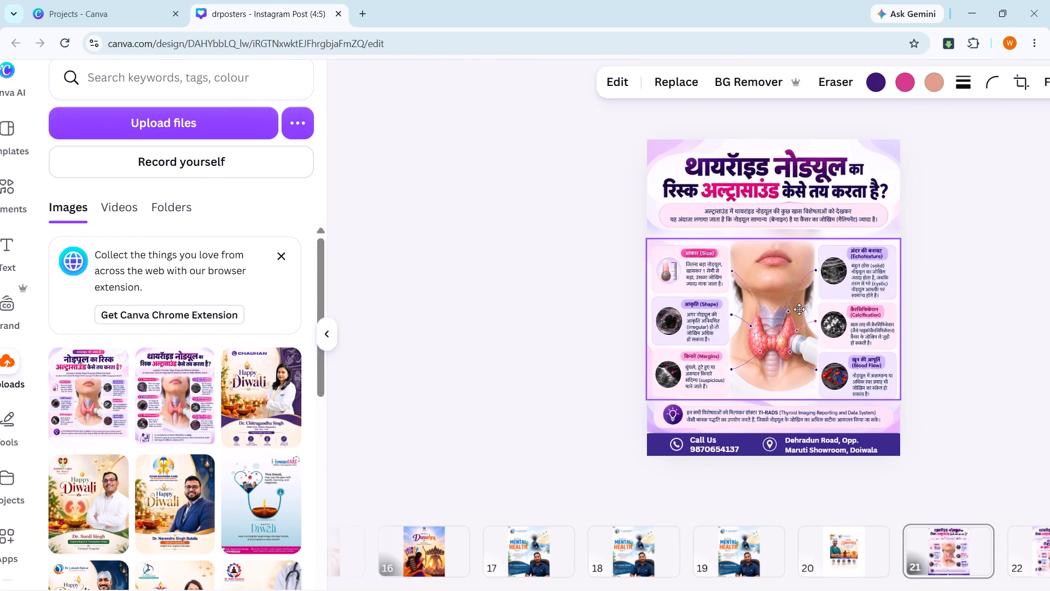
drag(799, 309, 797, 303)
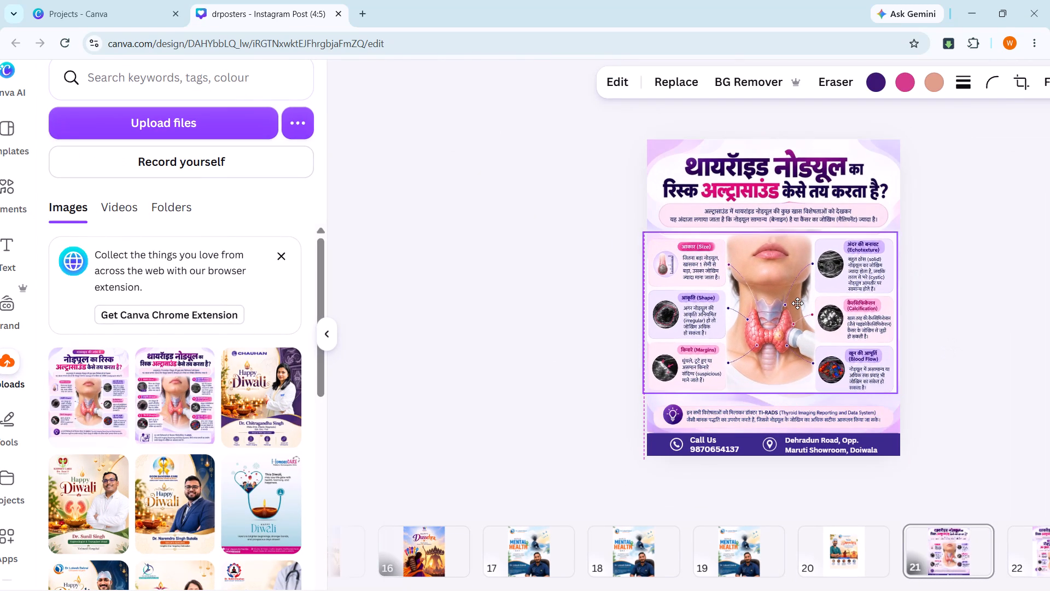
drag(797, 303, 800, 302)
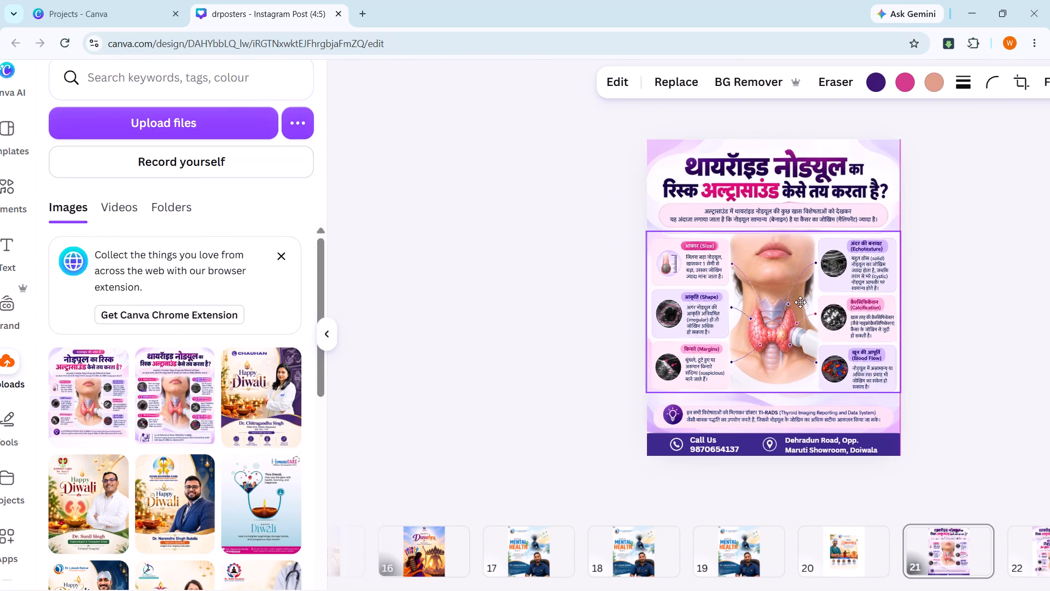
drag(800, 302, 801, 302)
click(1004, 314)
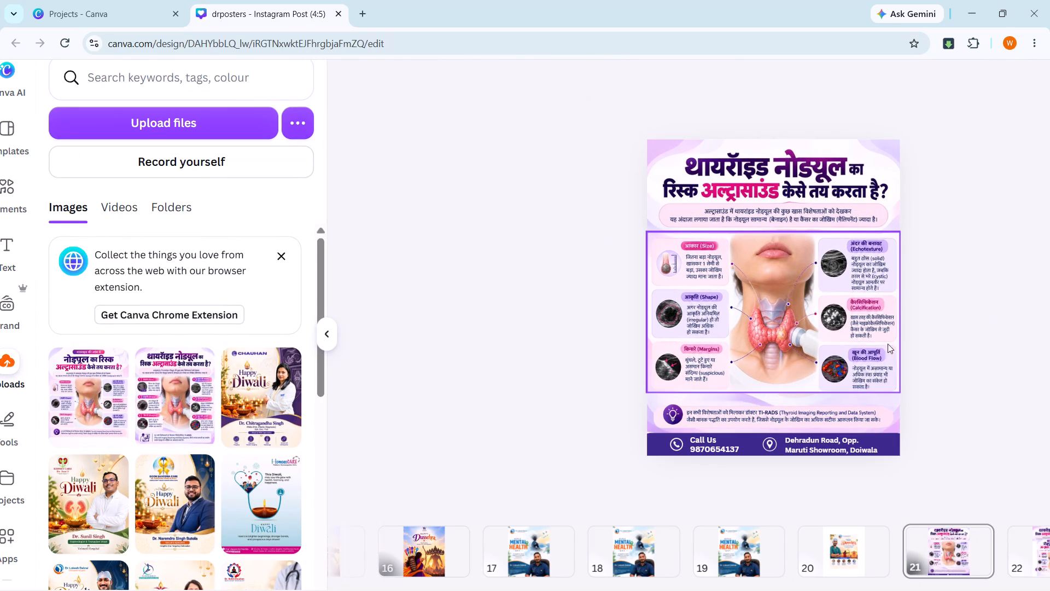
Nudge the cropped card section slightly down beneath the intro text box.
click(879, 360)
click(952, 344)
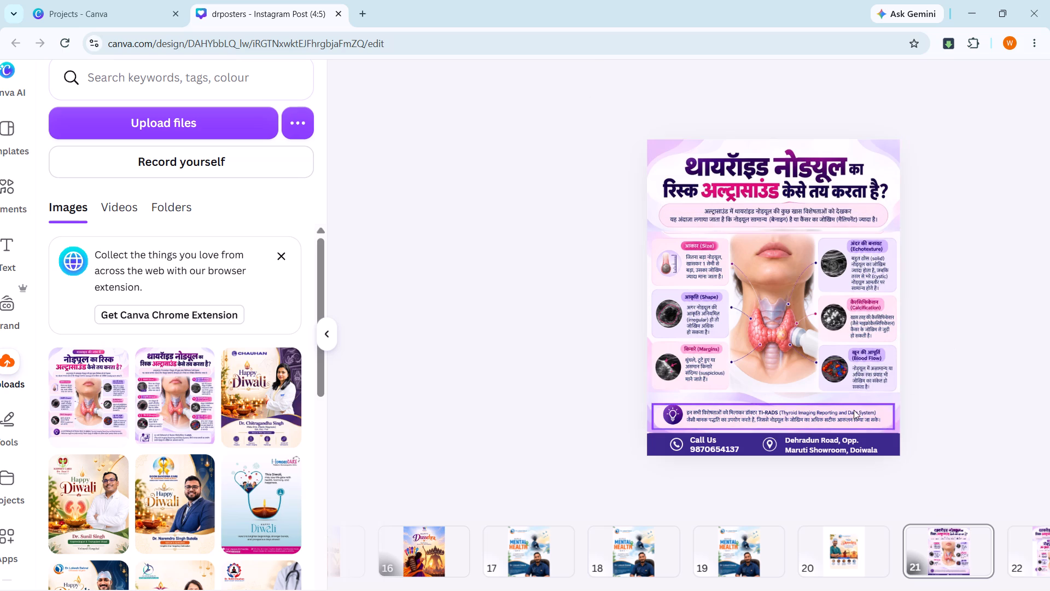
click(923, 343)
click(837, 343)
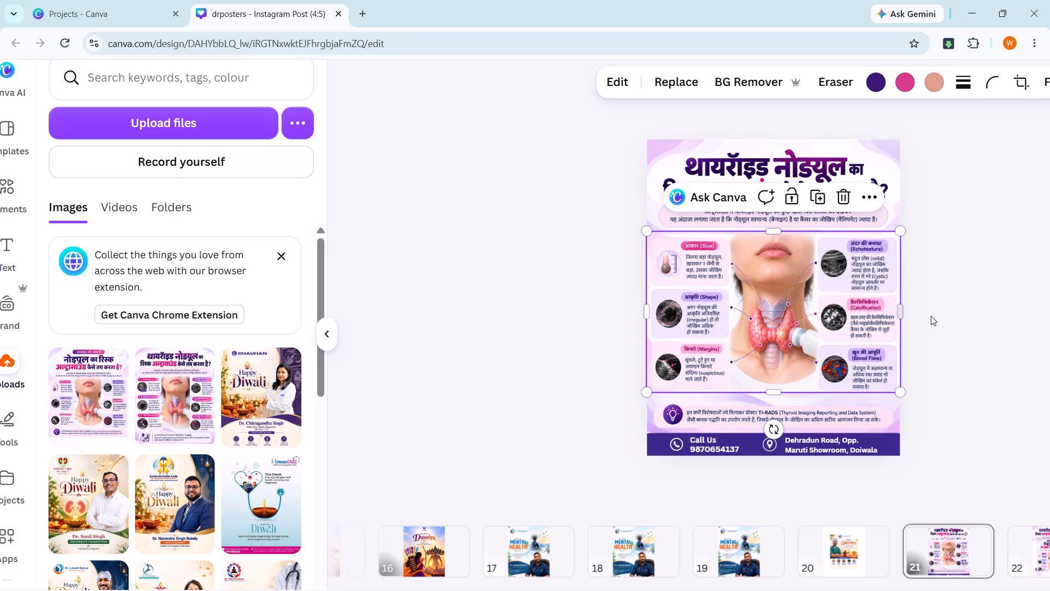
key(Down)
key(Down)
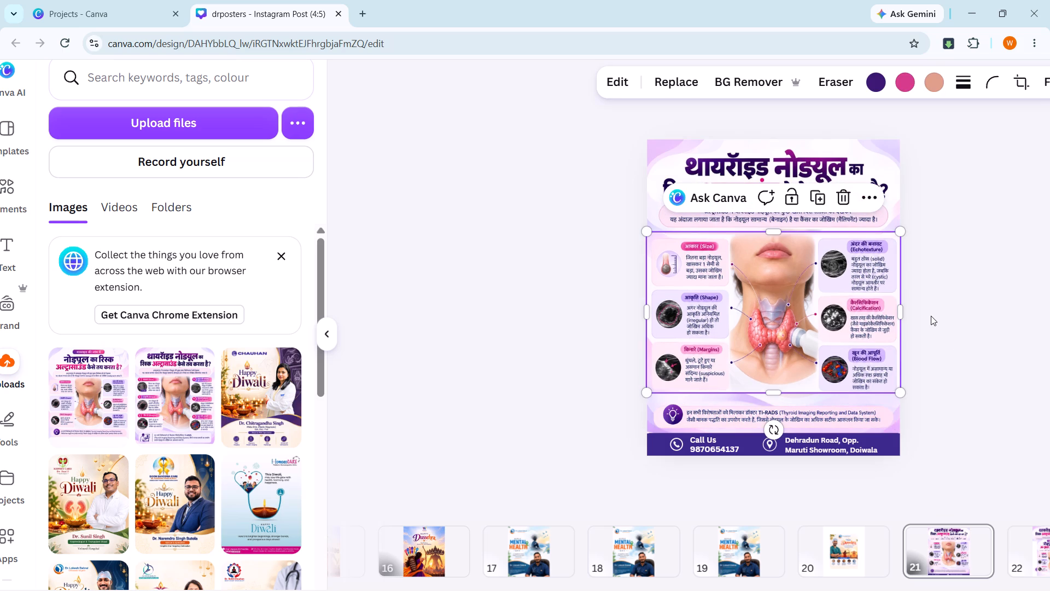
Crop a thin strip off the top edge of the card section beneath the intro text box, keeping the section fitted to the page width.
click(931, 316)
click(801, 264)
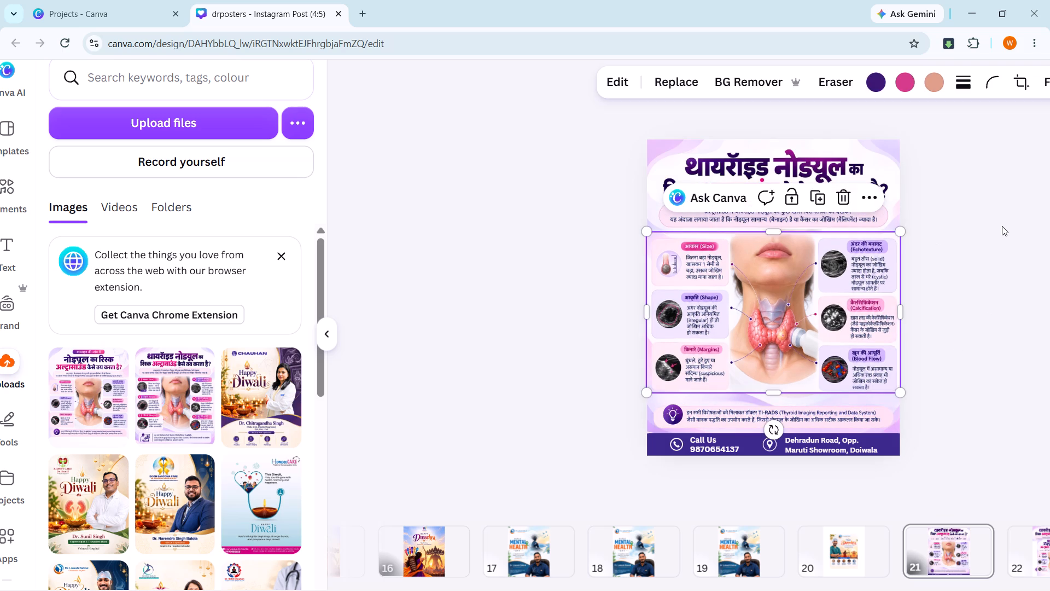
click(1002, 226)
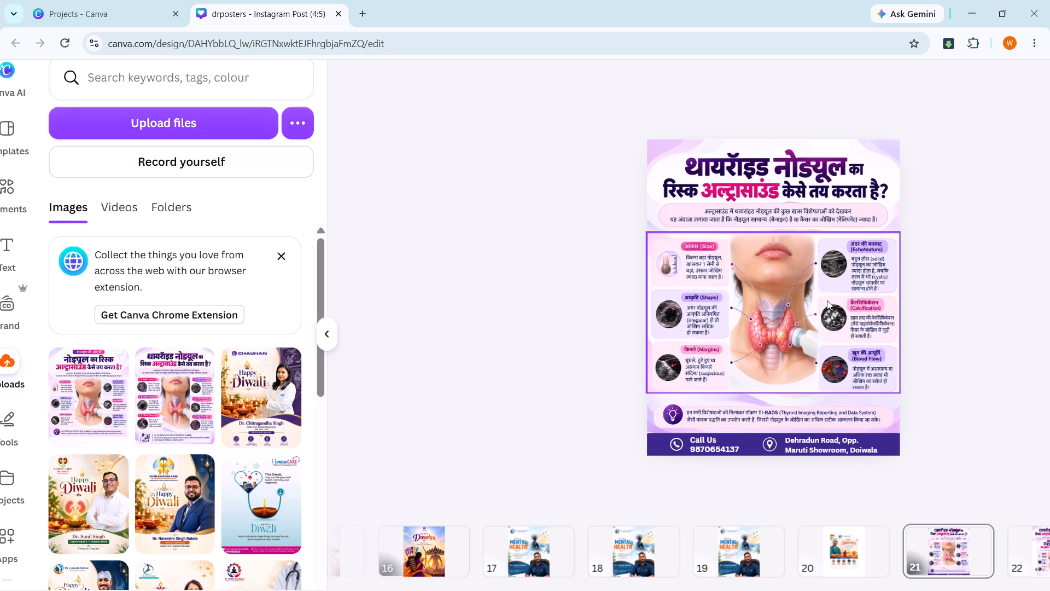
click(827, 300)
drag(777, 228, 777, 233)
double_click(998, 215)
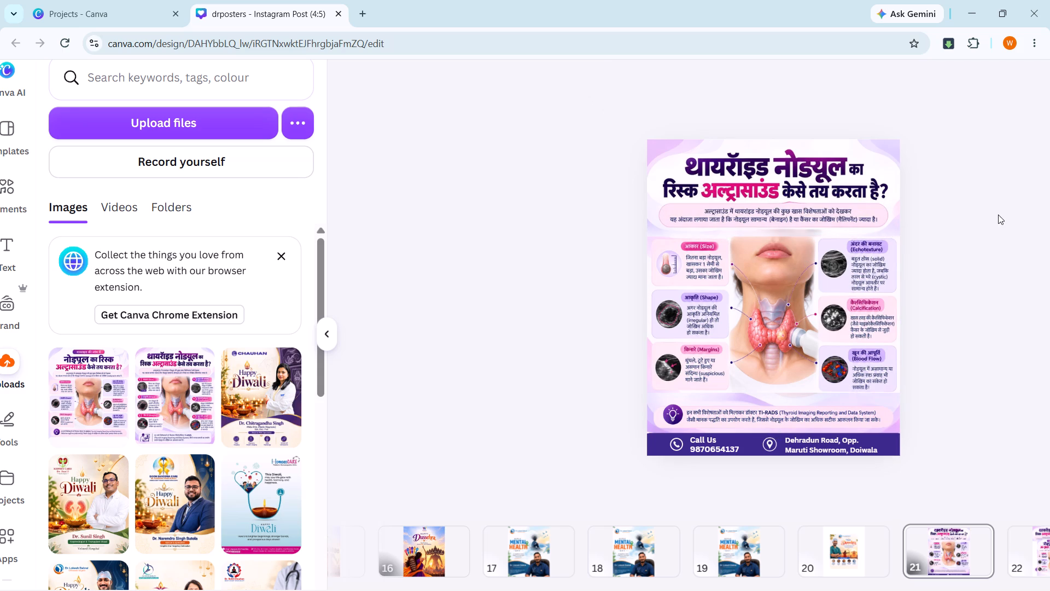
click(949, 256)
click(842, 327)
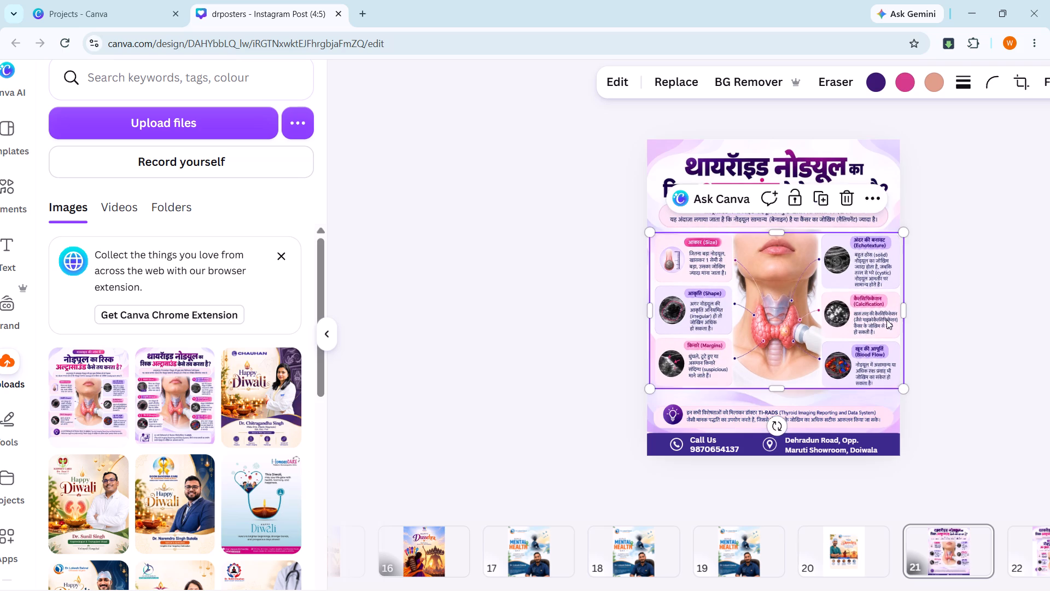
double_click(958, 286)
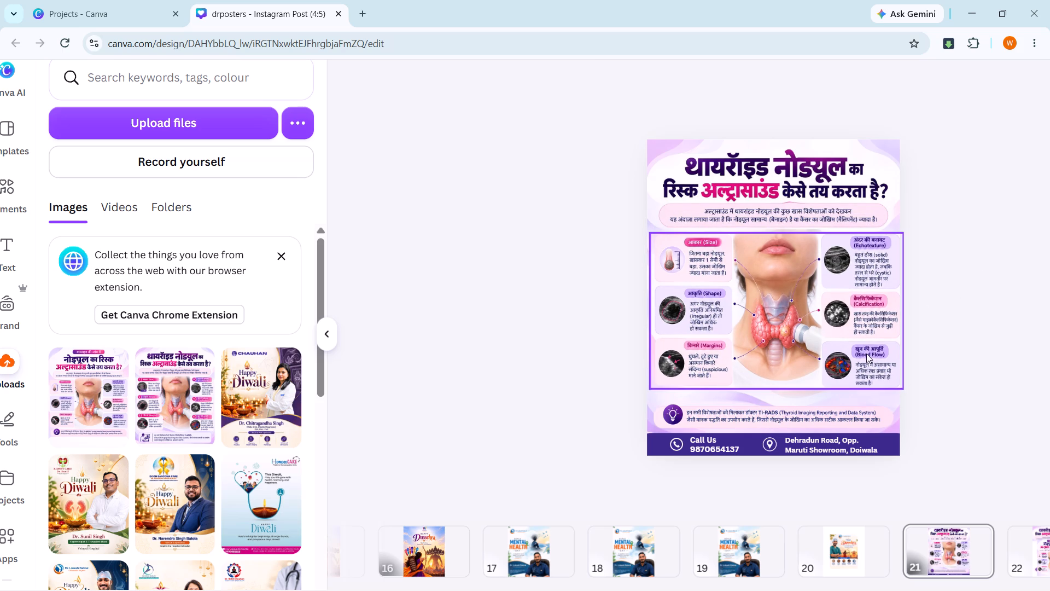
click(818, 343)
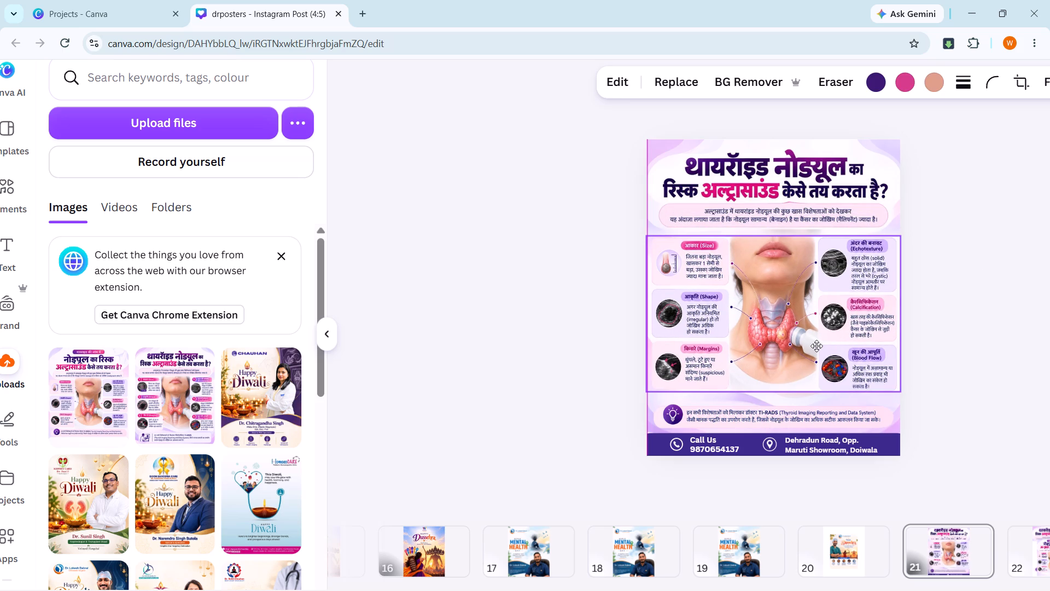
double_click(952, 293)
Move the TI-RADS box slightly up, centred horizontally on the page between the card section and the contact footer.
drag(844, 421, 843, 421)
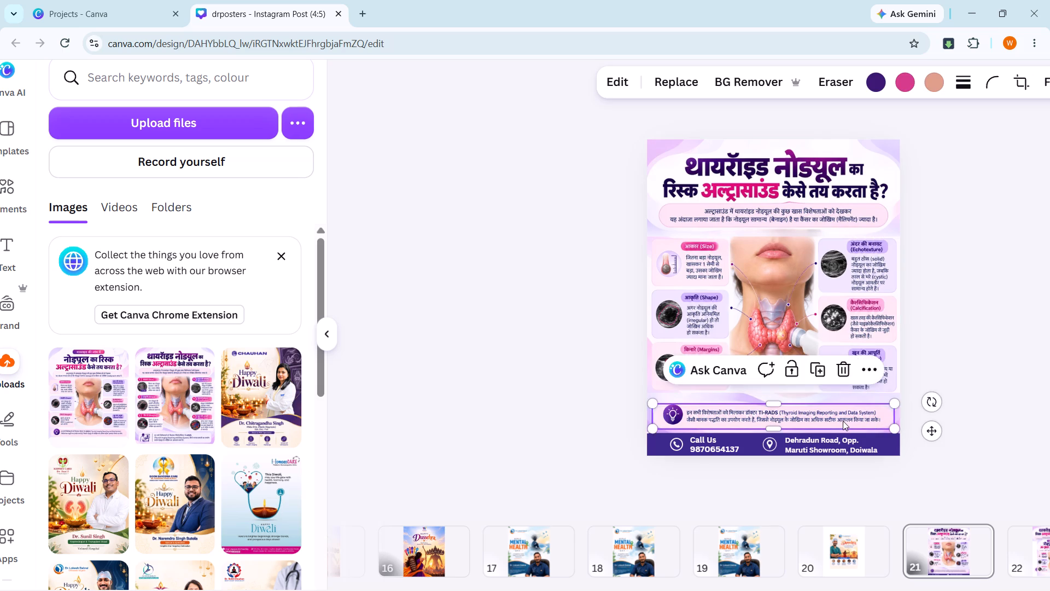
drag(843, 421, 843, 414)
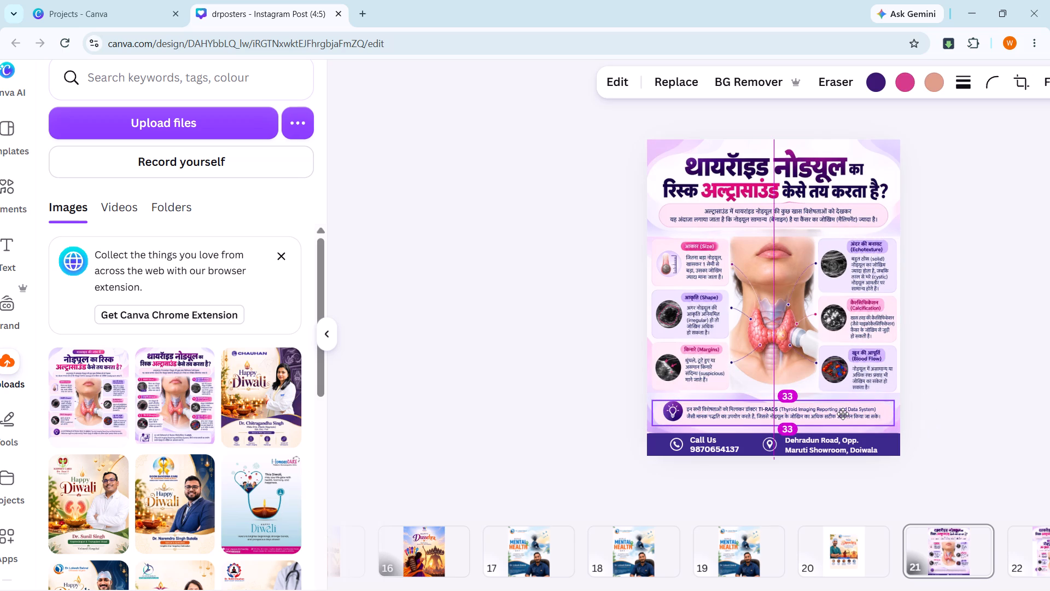
drag(843, 414, 842, 415)
double_click(934, 370)
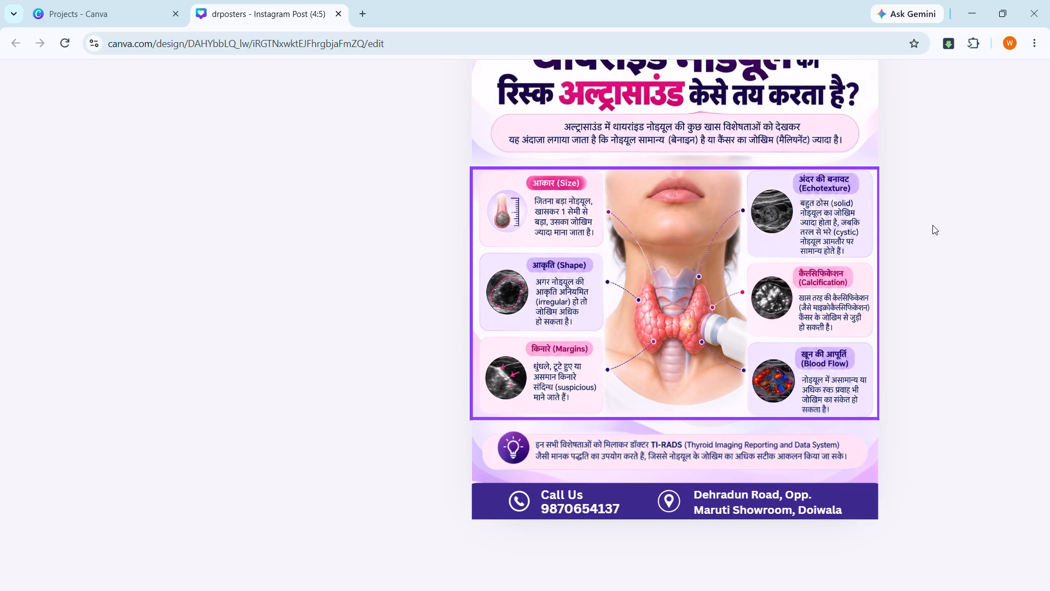
Extend the card section's bottom edge down to the top of the TI-RADS box without covering its text.
scroll(932, 225, up, 3)
scroll(932, 225, down, 1)
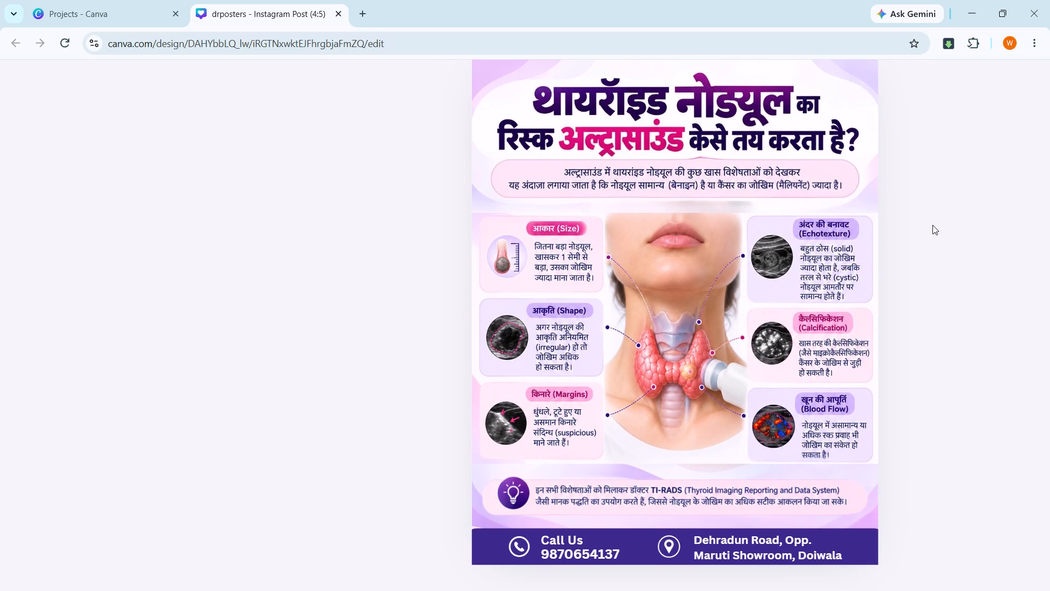
scroll(932, 225, down, 1)
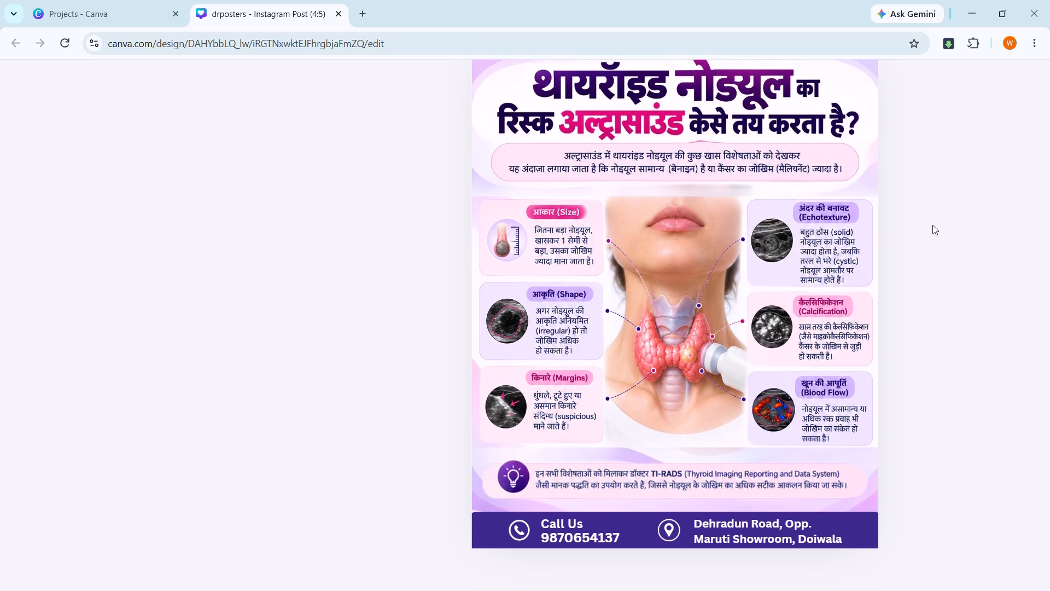
scroll(932, 225, down, 1)
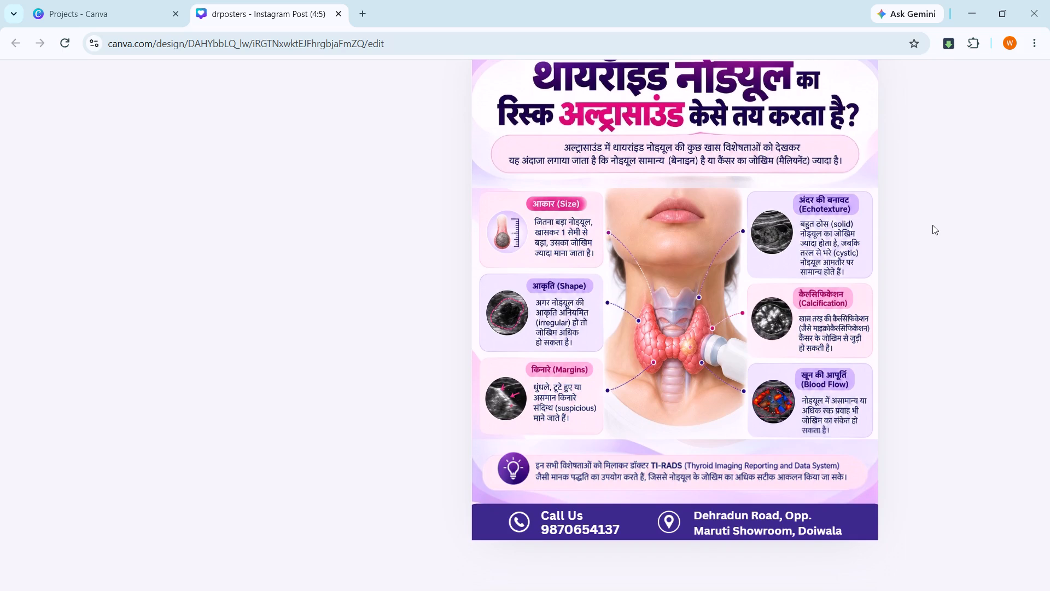
click(753, 370)
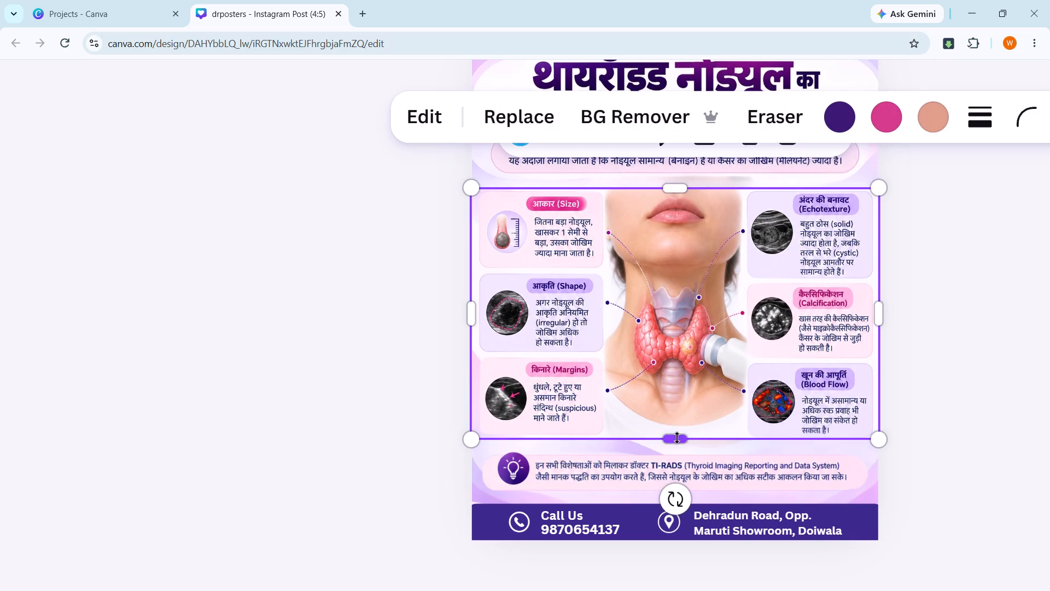
drag(675, 436, 683, 445)
click(1009, 434)
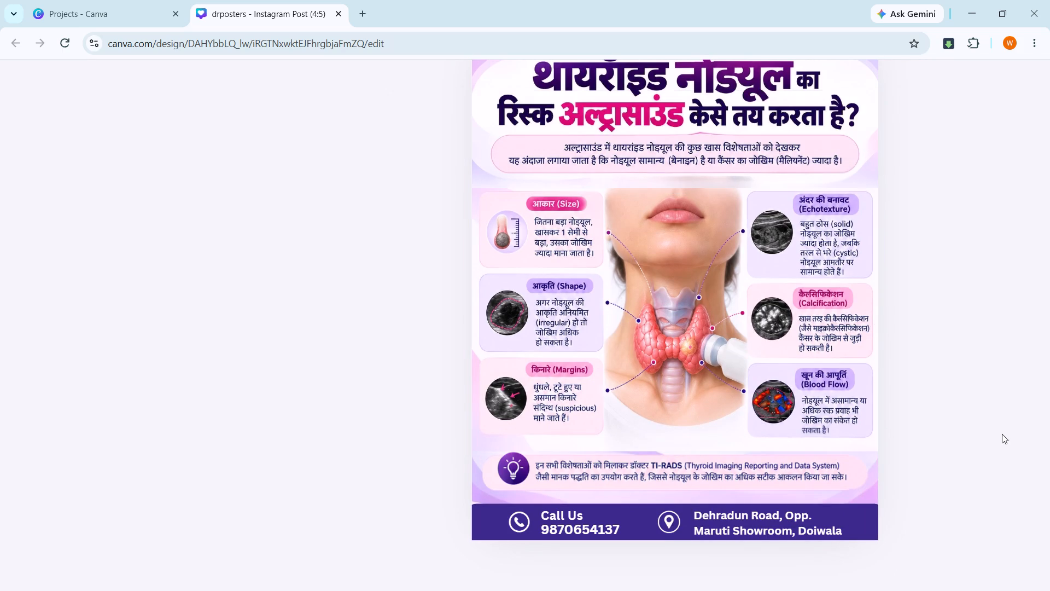
click(787, 433)
drag(685, 451, 682, 459)
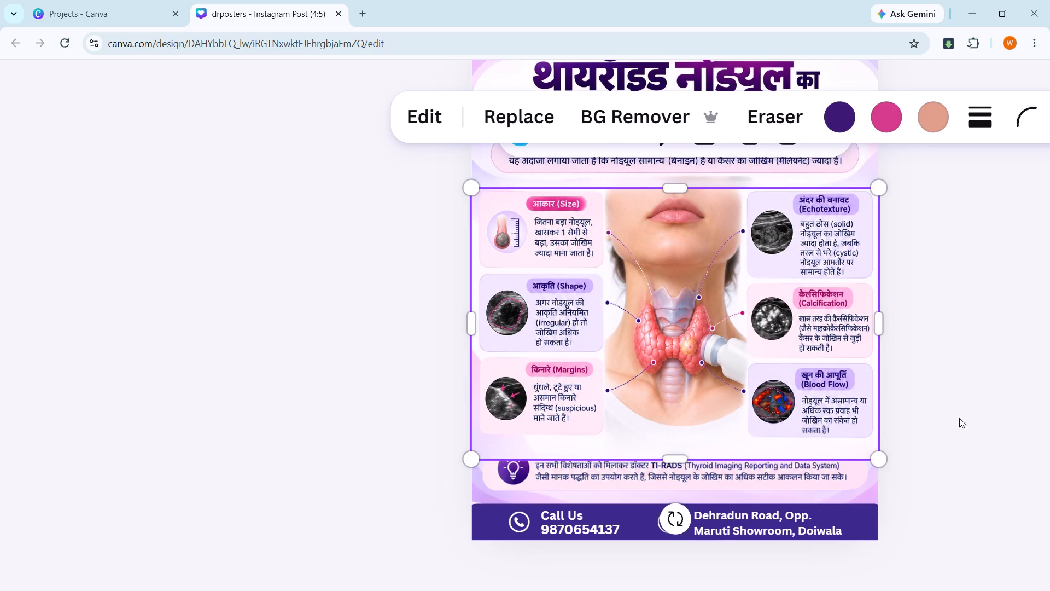
double_click(964, 415)
click(693, 430)
drag(675, 458, 675, 451)
double_click(1006, 409)
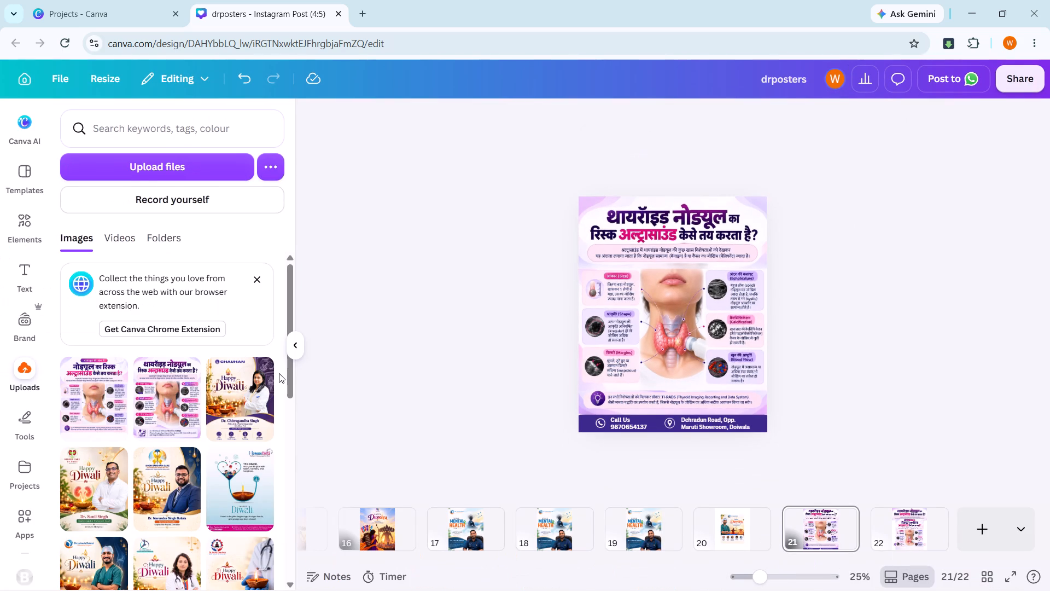
Copy the round clinic logo from the amniotic fluid poster on page 13 into the top-left corner of the thyroid poster on page 21.
scroll(279, 373, left, 2)
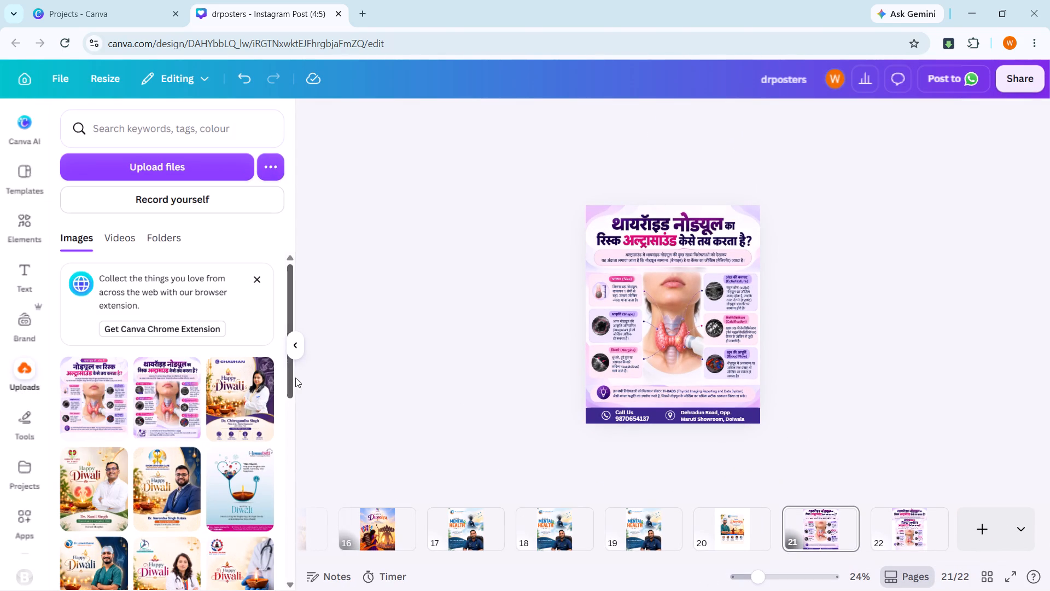
click(298, 343)
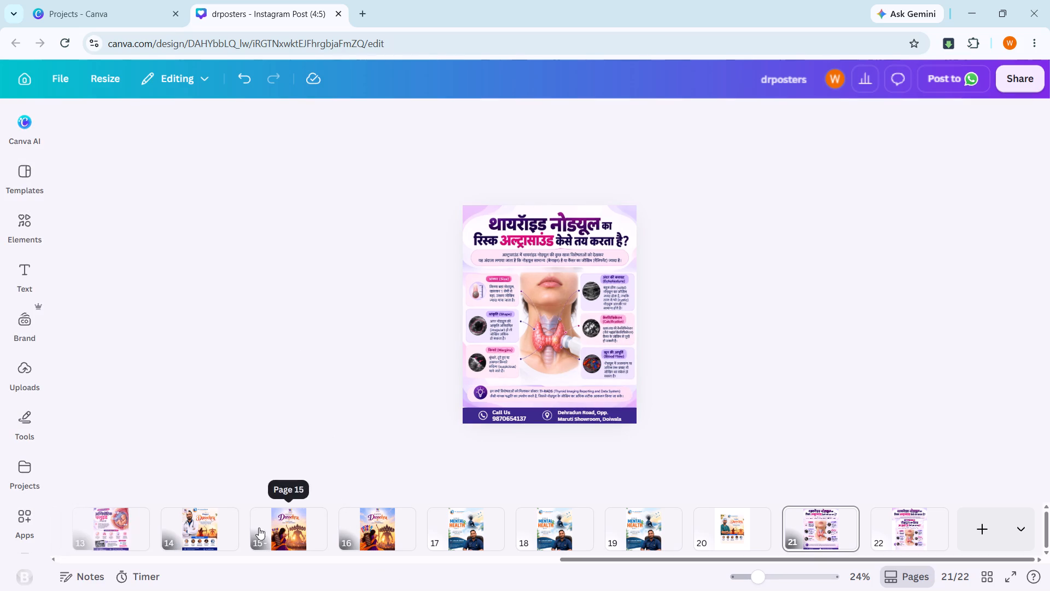
click(117, 524)
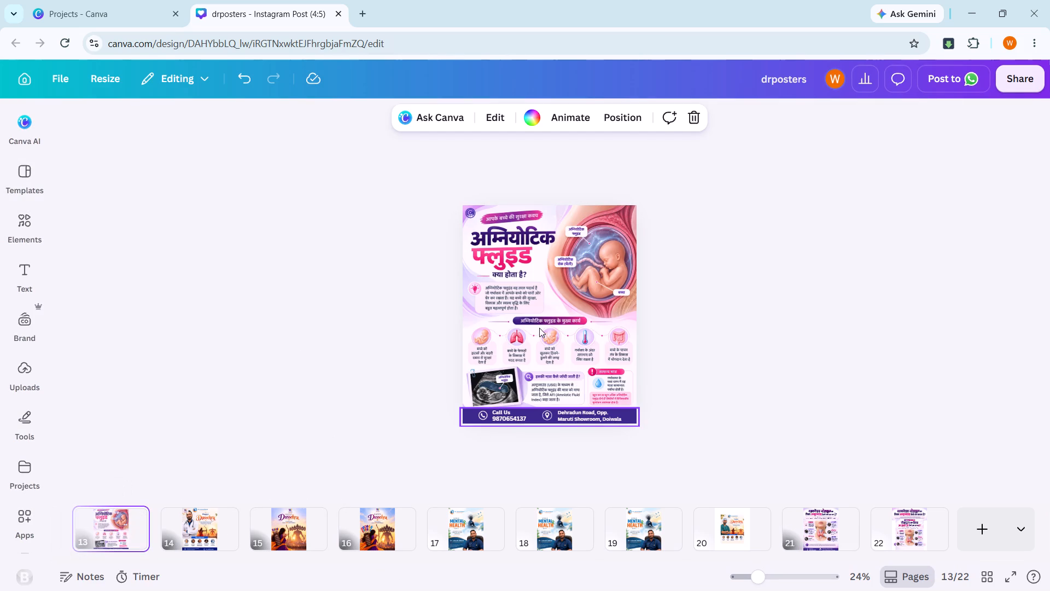
click(471, 218)
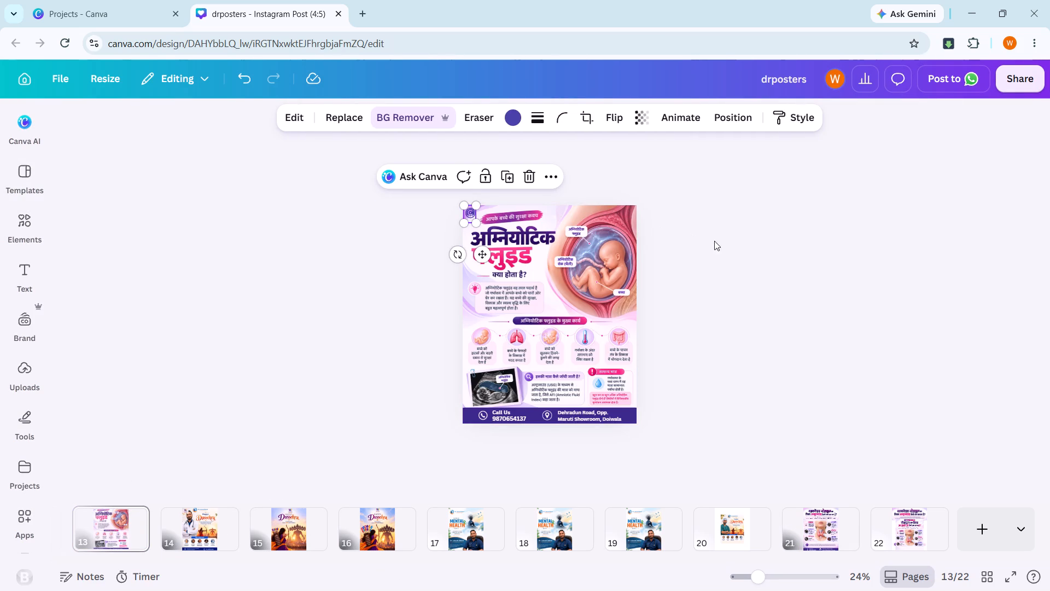
key(ctrl+c)
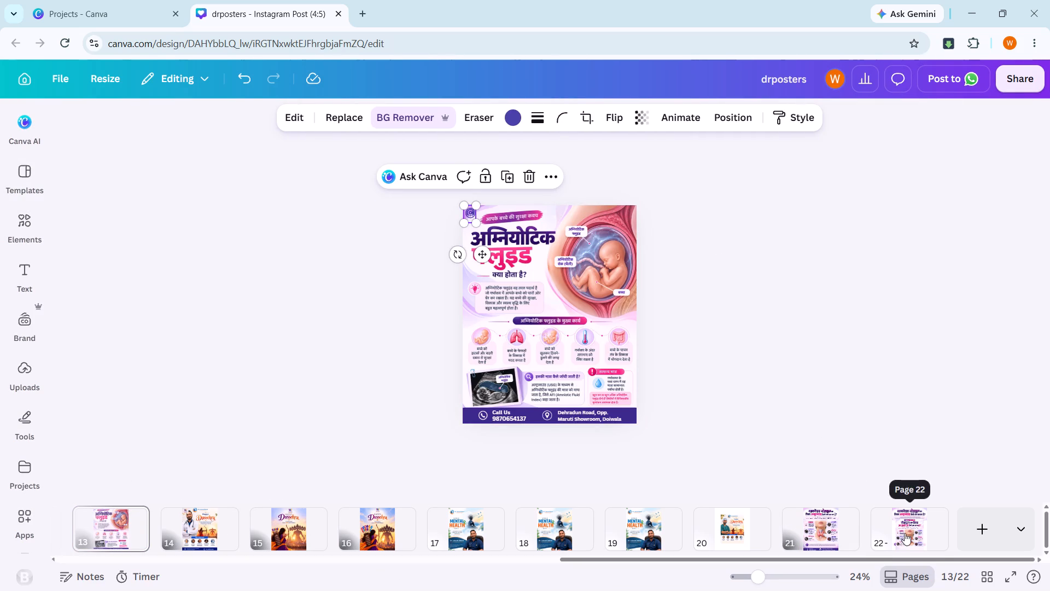
click(905, 533)
click(814, 524)
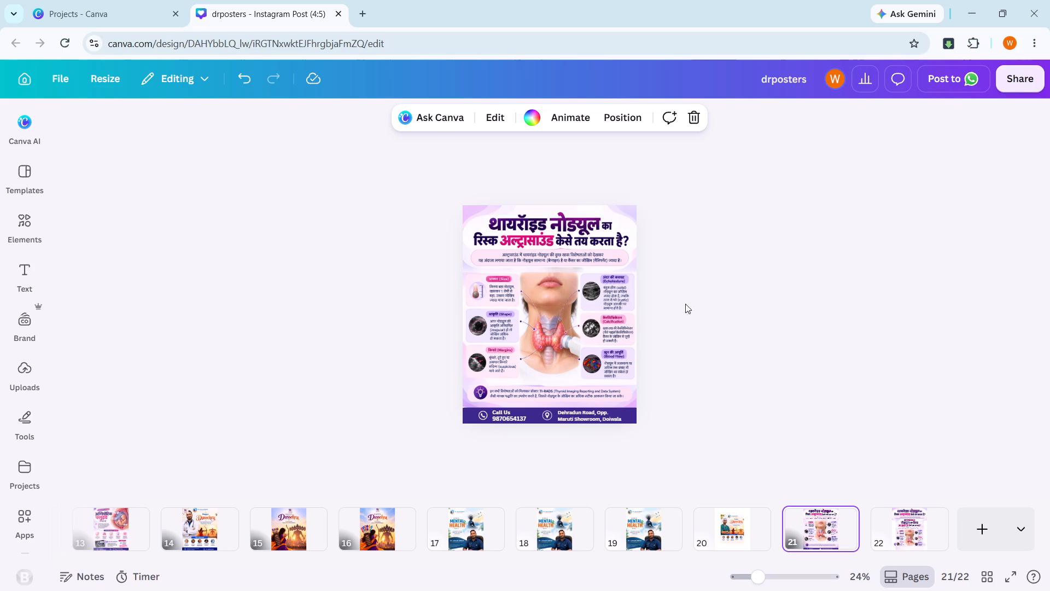
click(623, 228)
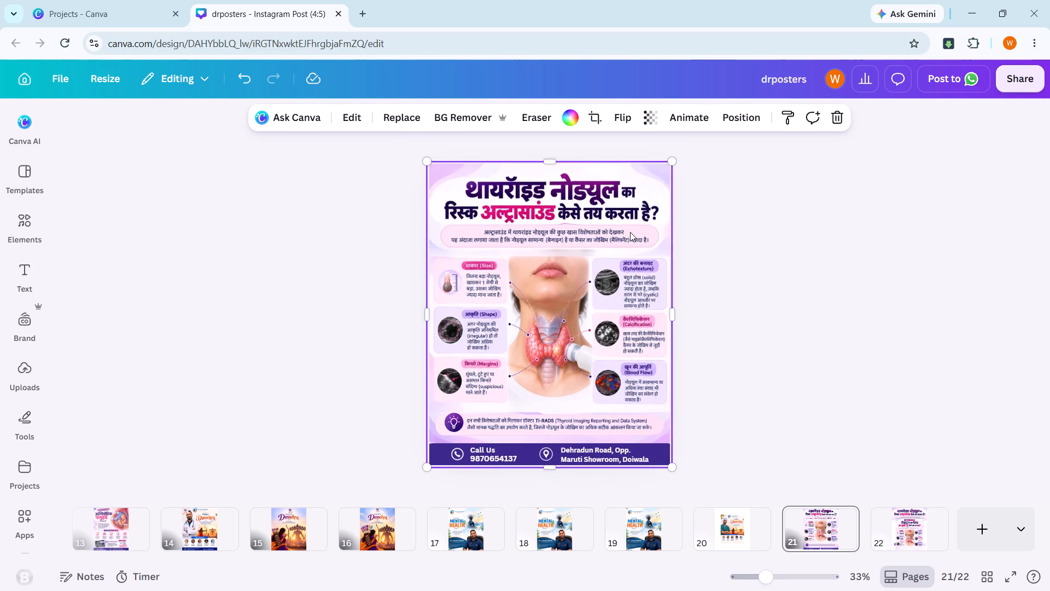
click(673, 161)
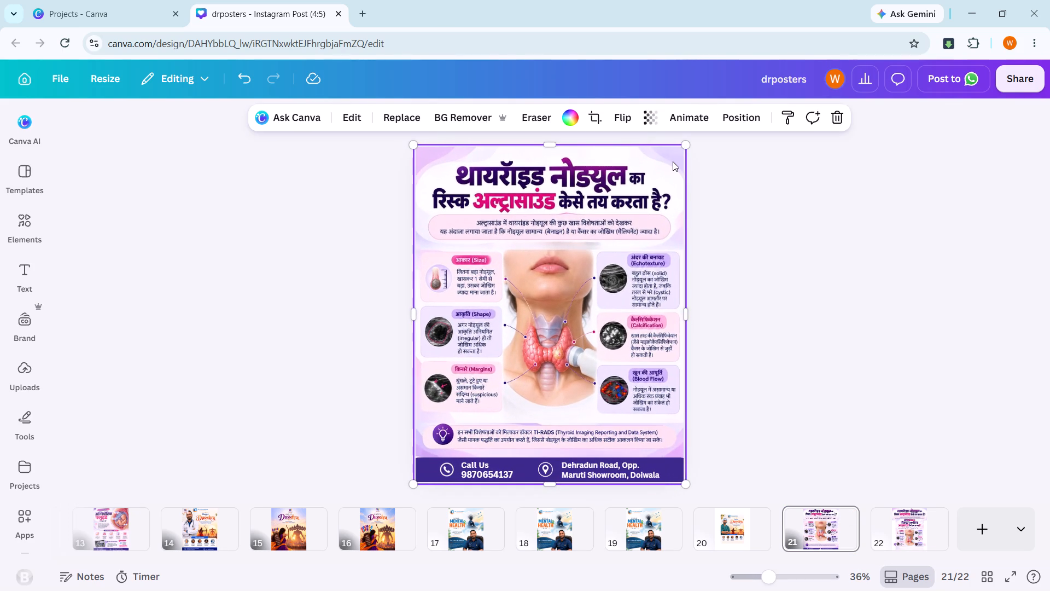
key(ctrl+v)
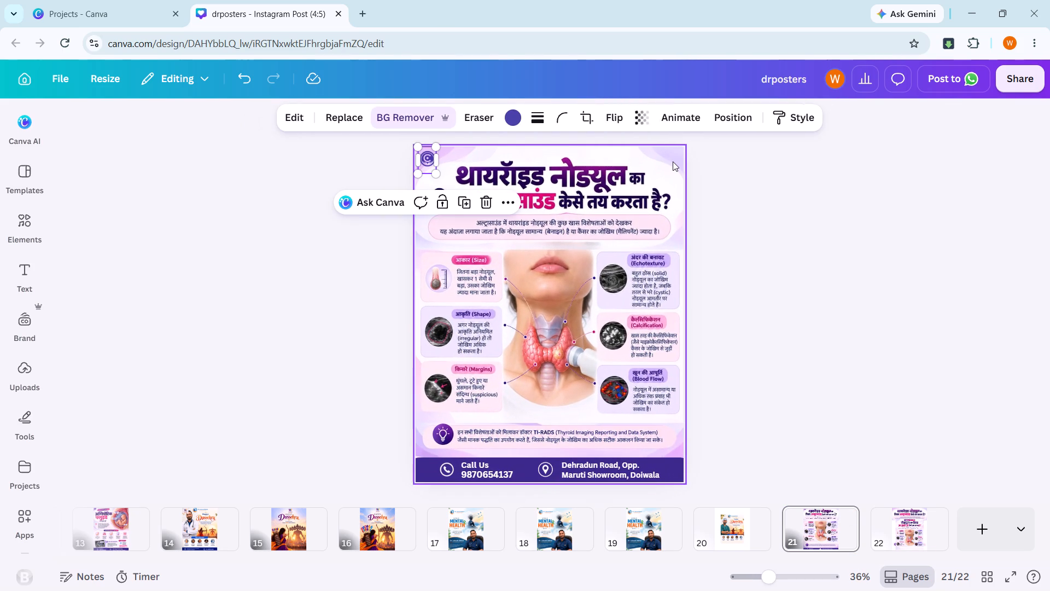
click(742, 237)
click(746, 239)
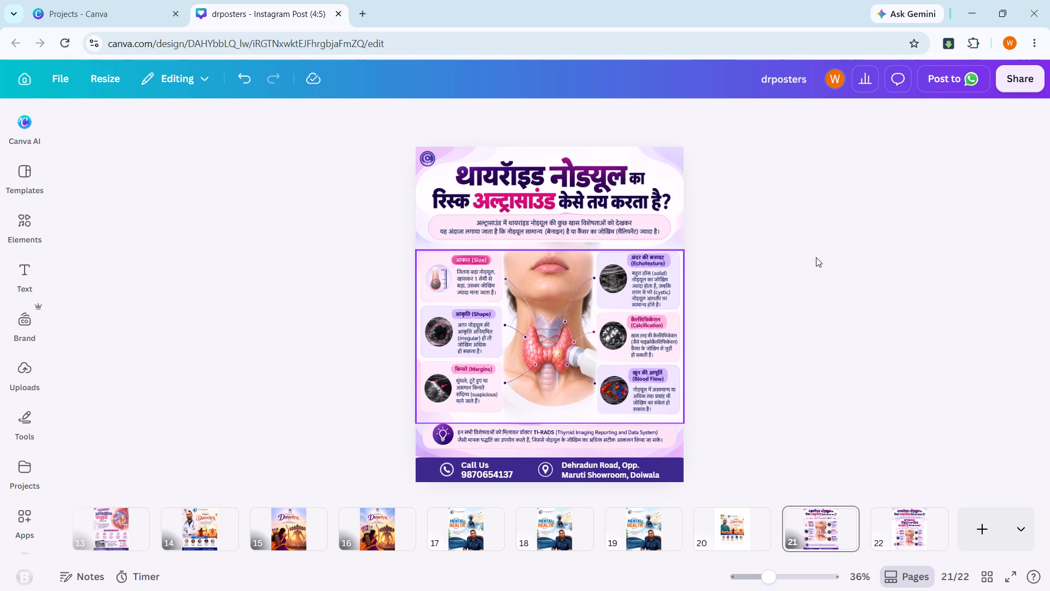
Download only page 21 as a high-quality PNG at 1,080 × 1,350 px.
click(1011, 85)
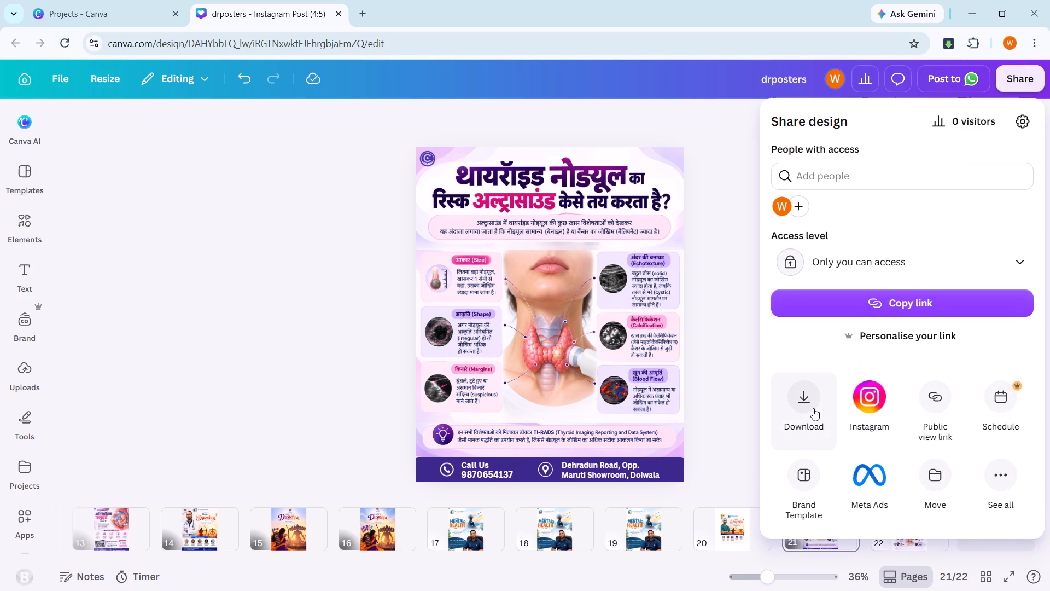
click(813, 406)
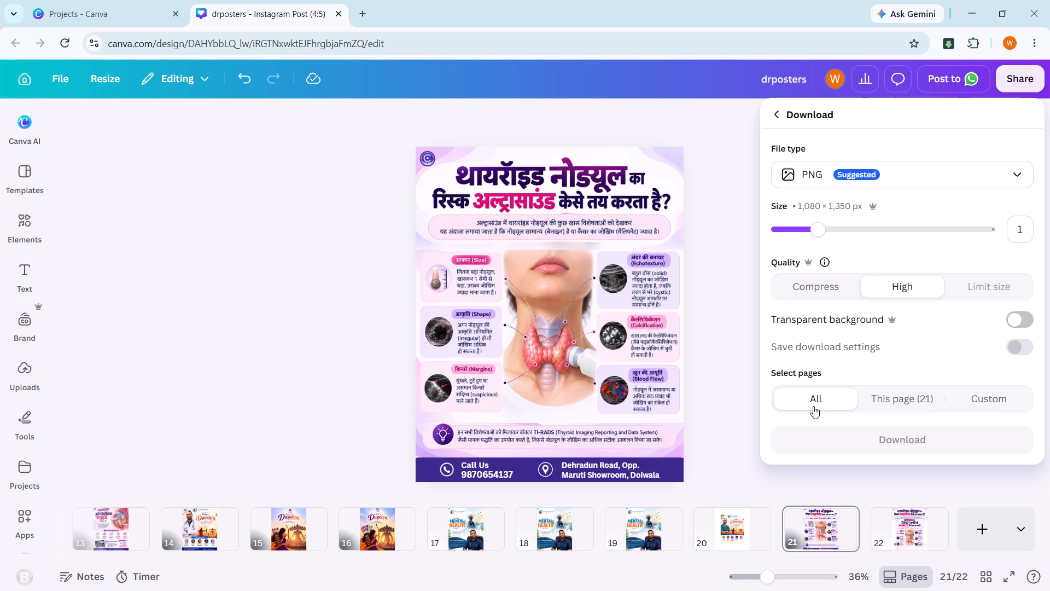
click(906, 401)
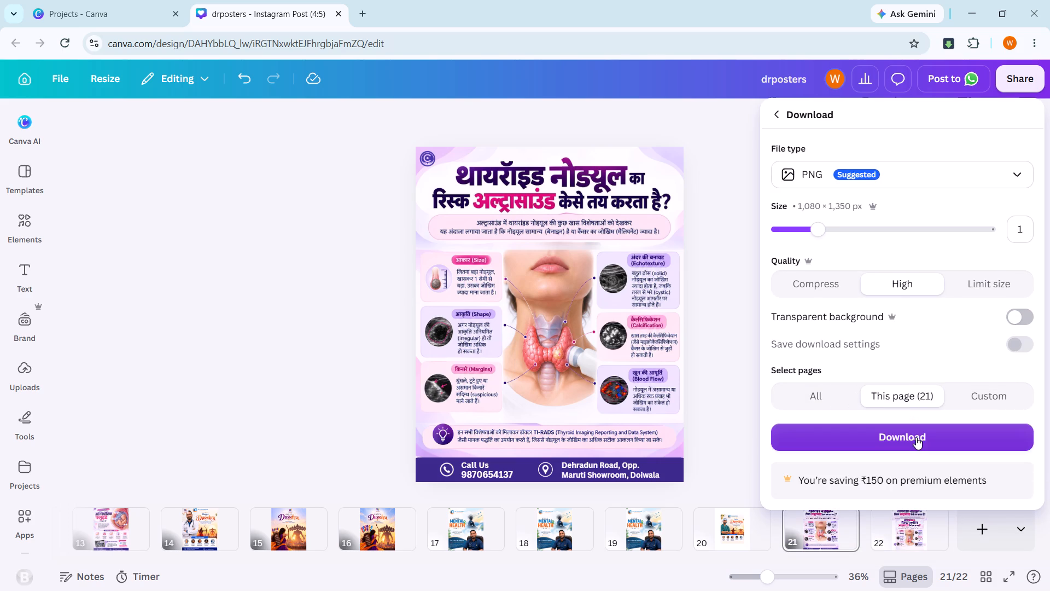
click(916, 437)
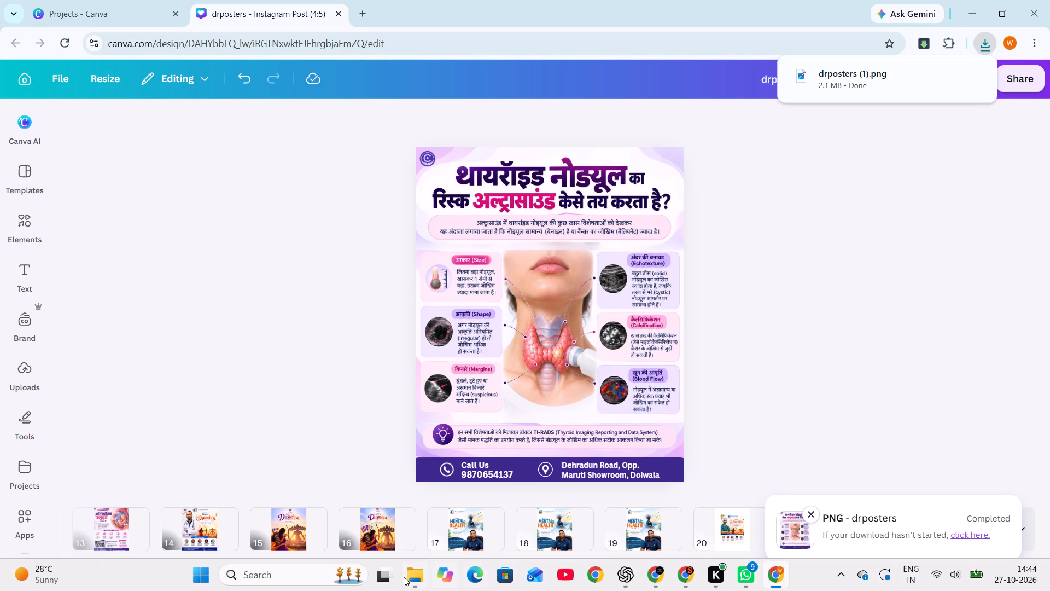
Switch to File Explorer and open the drposters (1) image from the Downloads folder to review the exported poster.
click(404, 578)
click(56, 319)
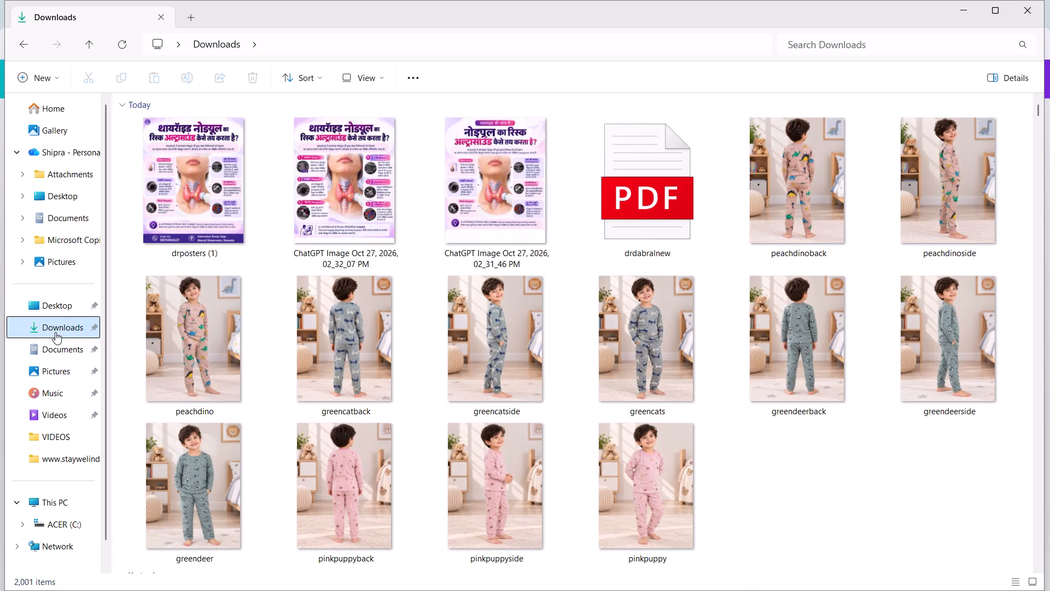
click(169, 161)
click(177, 169)
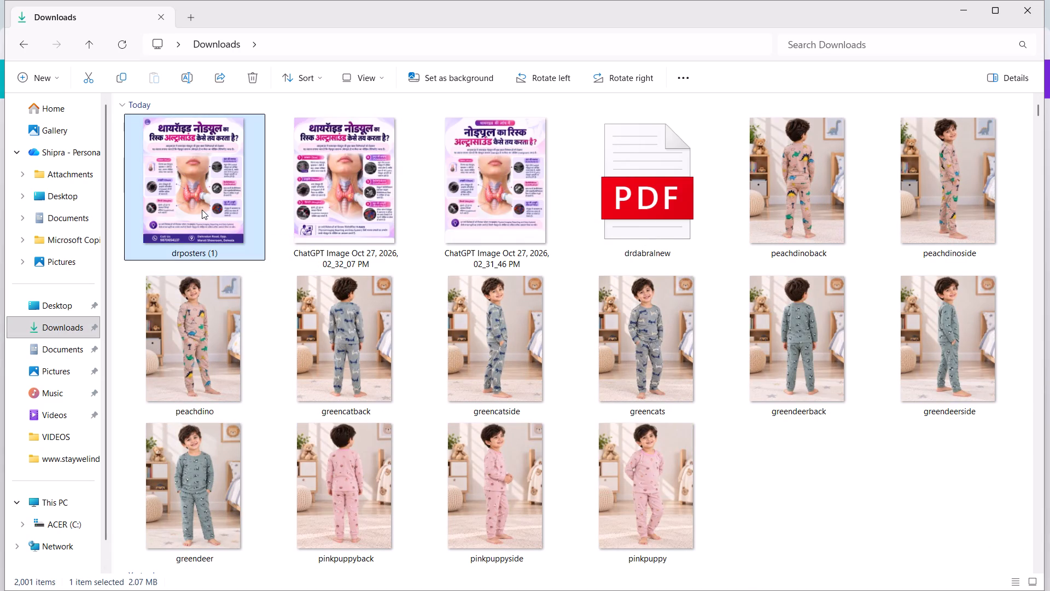
double_click(195, 207)
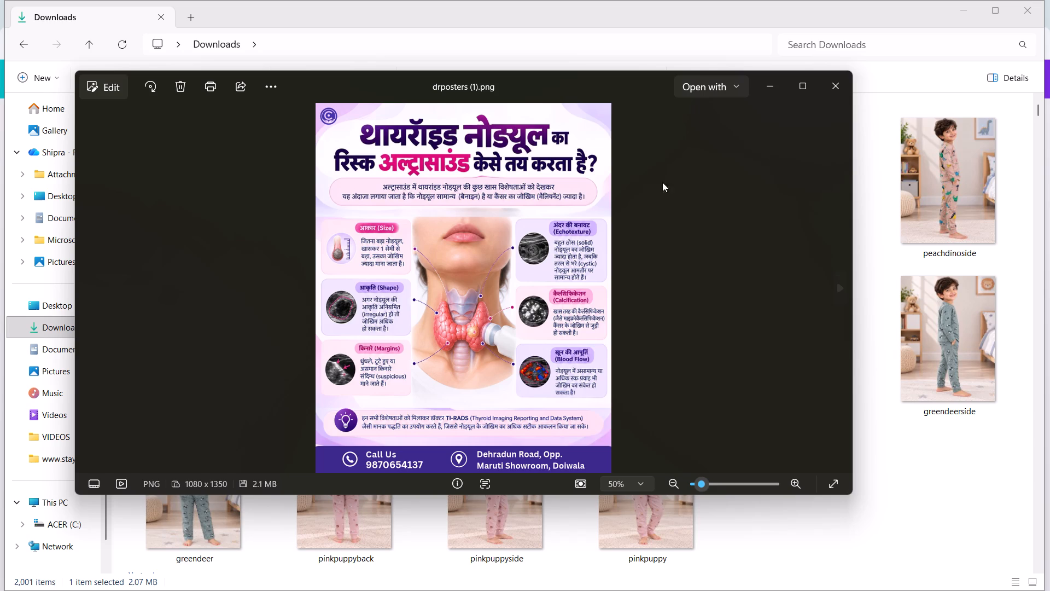
Close the poster preview and rename the drposters (1) image as thyroidnodule.
click(837, 85)
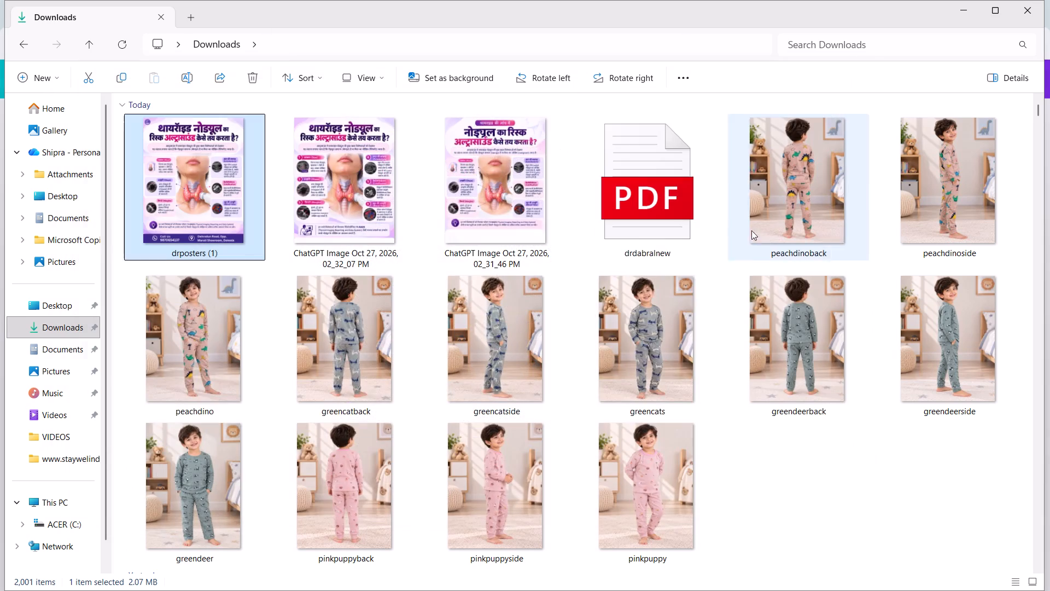
click(190, 79)
text(thyroidnodule)
key(Return)
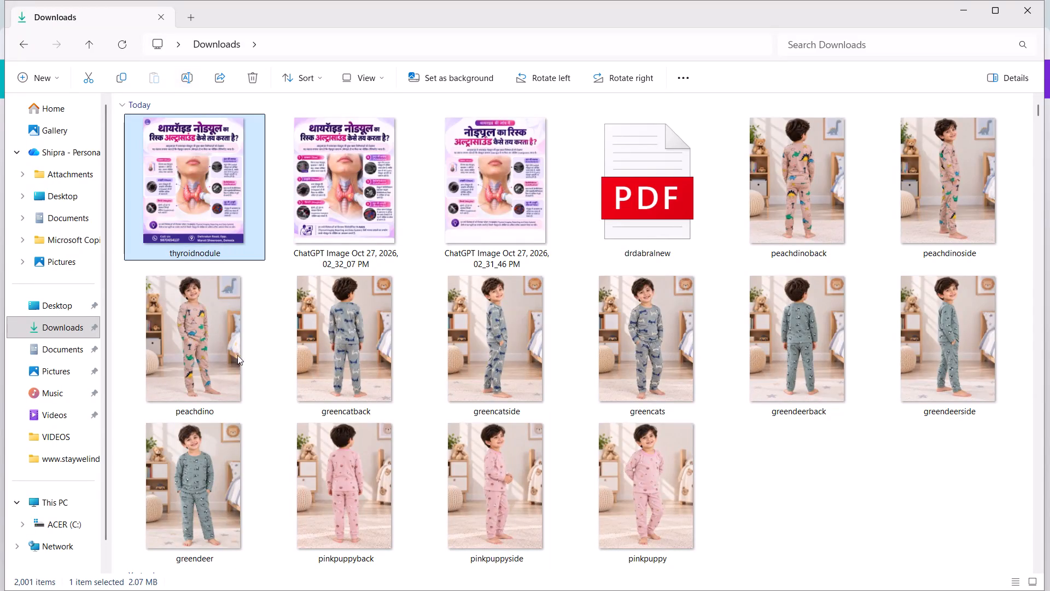
click(857, 495)
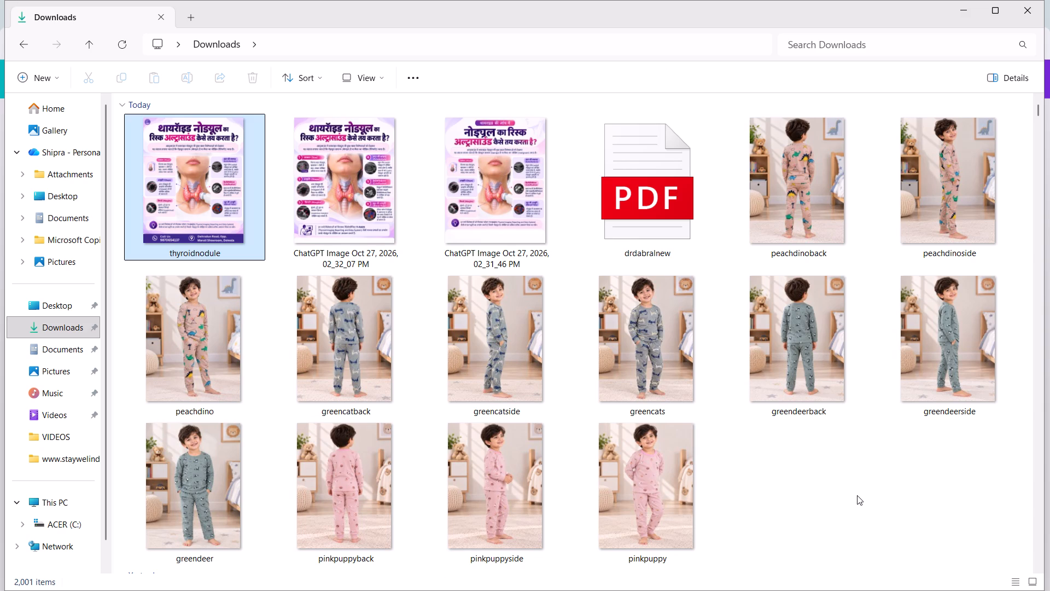
double_click(199, 201)
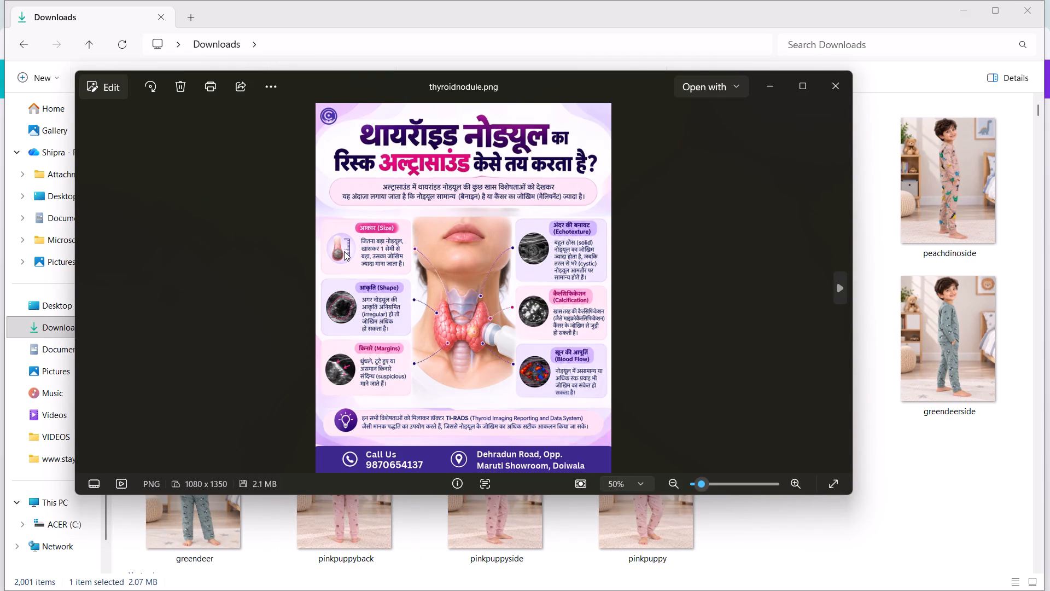
ctrl+scroll(468, 256, up, 4)
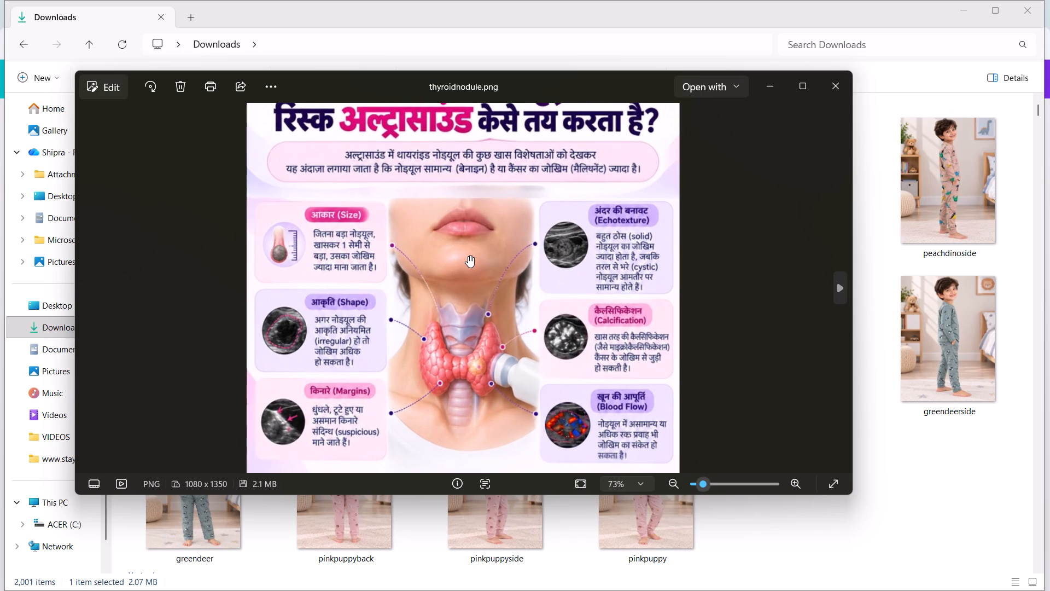
scroll(468, 256, up, 1)
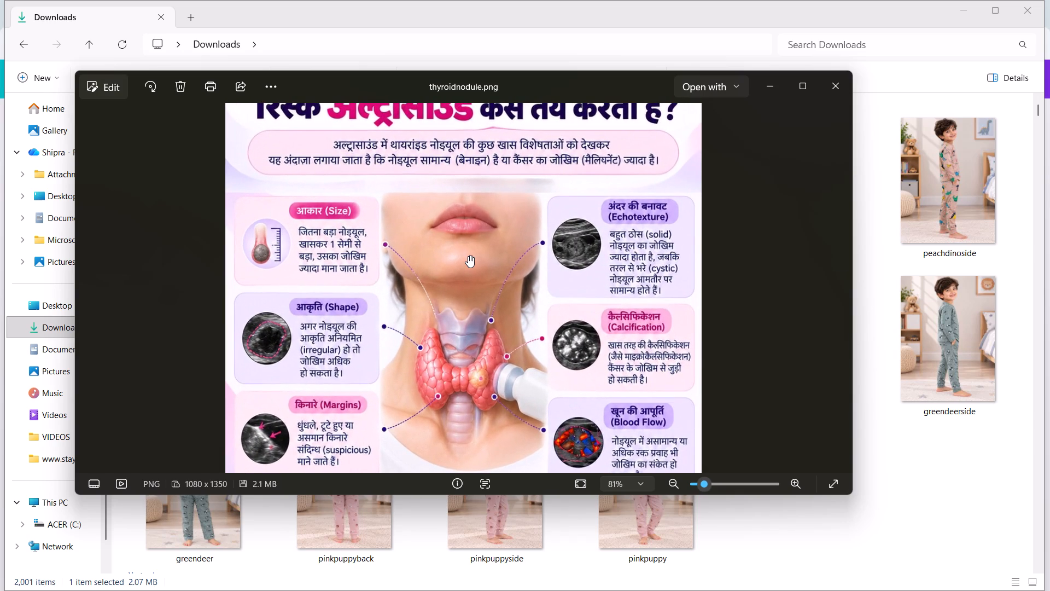
ctrl+scroll(468, 256, down, 1)
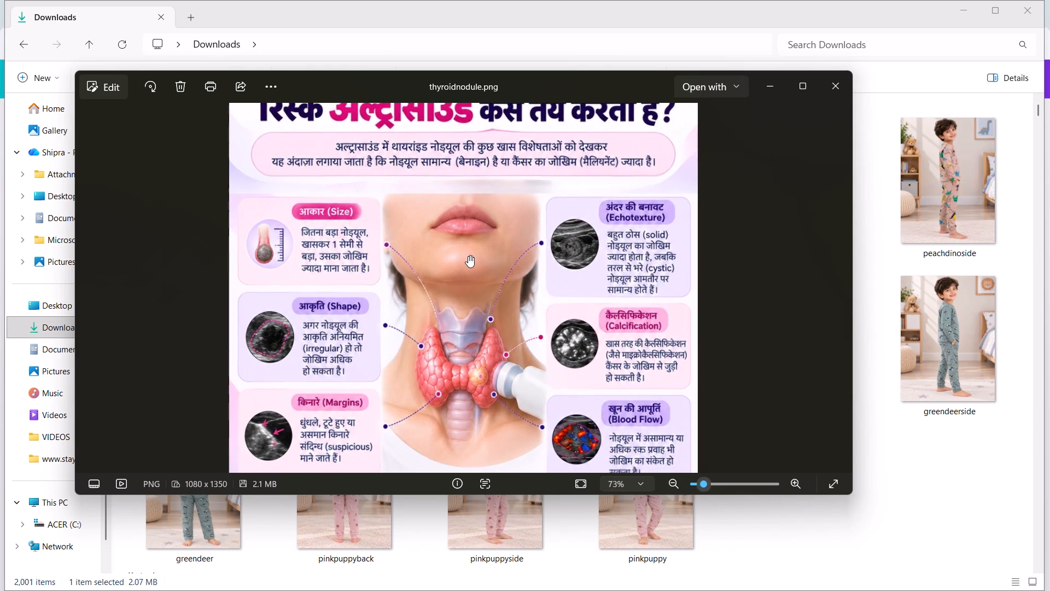
ctrl+scroll(468, 256, down, 6)
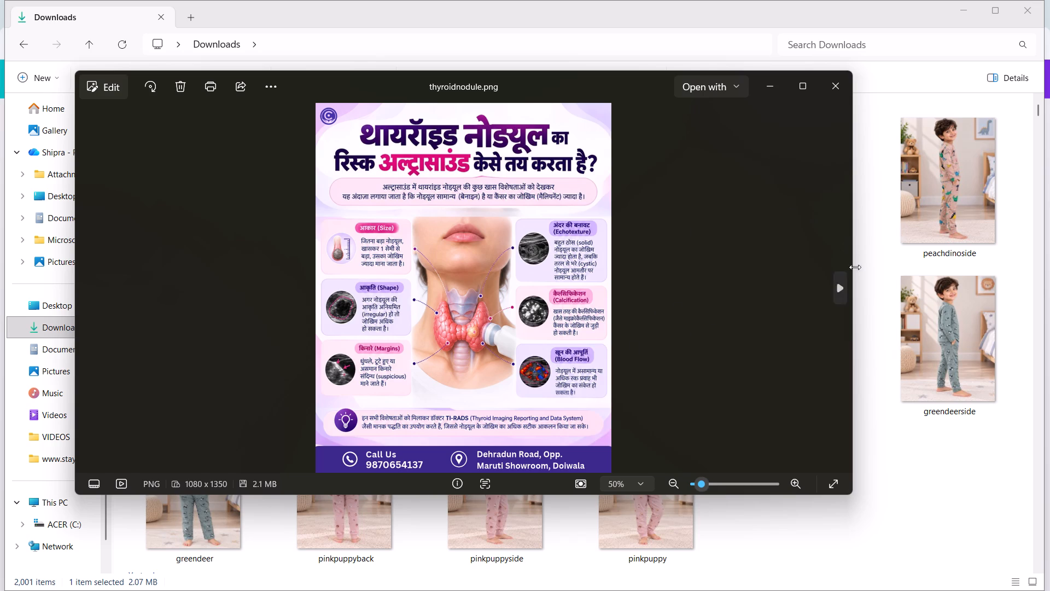
click(934, 505)
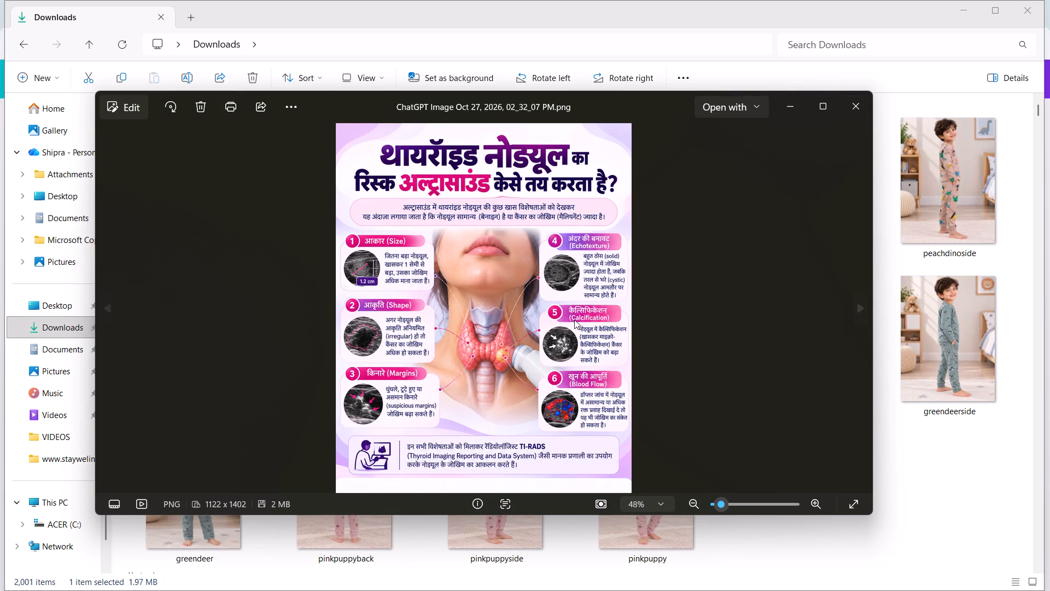
scroll(574, 320, down, 3)
click(869, 106)
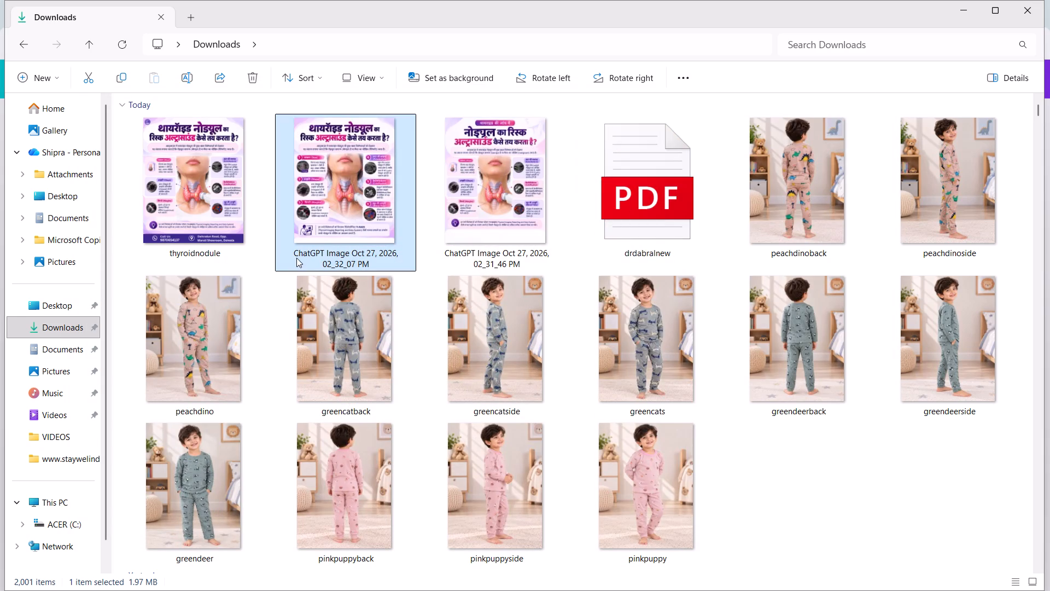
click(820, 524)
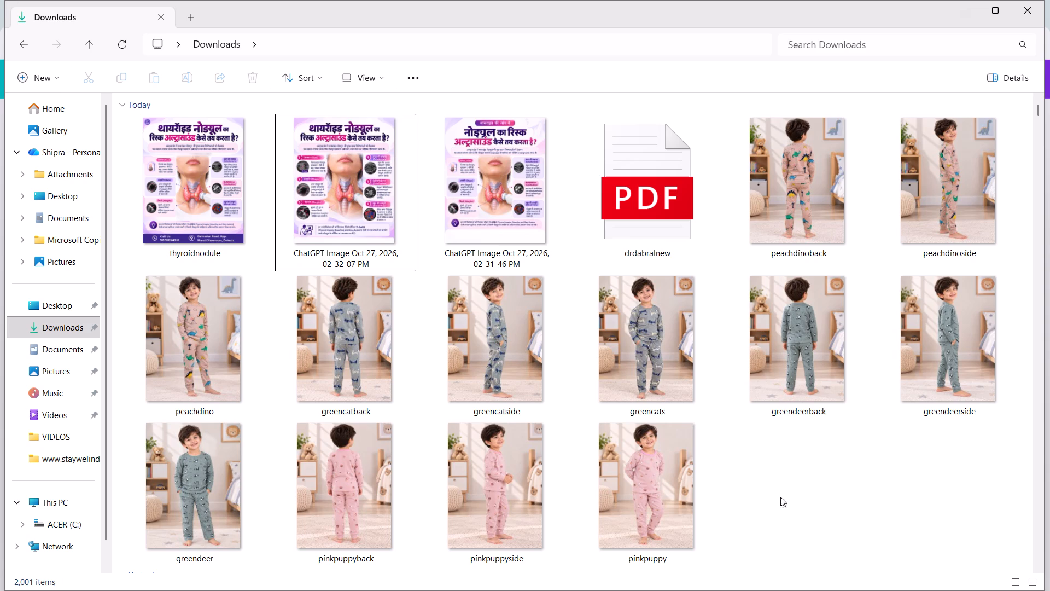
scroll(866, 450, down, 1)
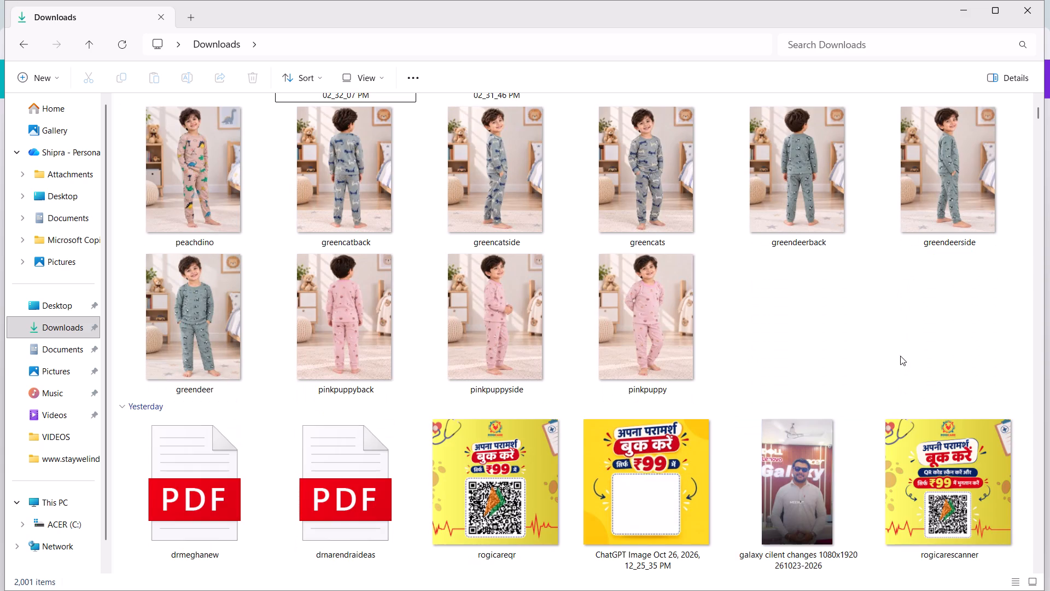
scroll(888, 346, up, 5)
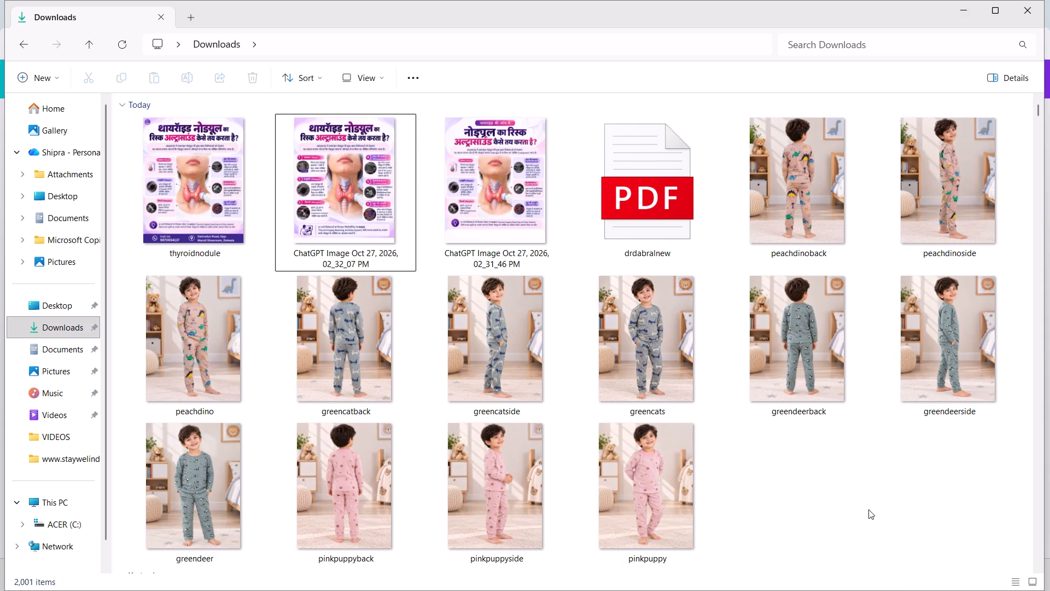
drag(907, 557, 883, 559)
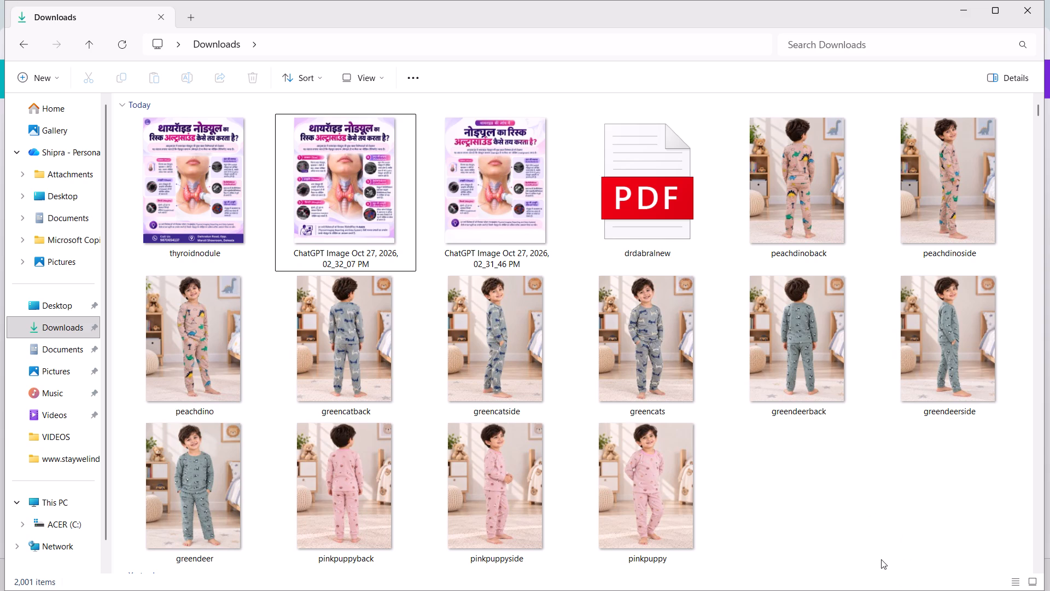
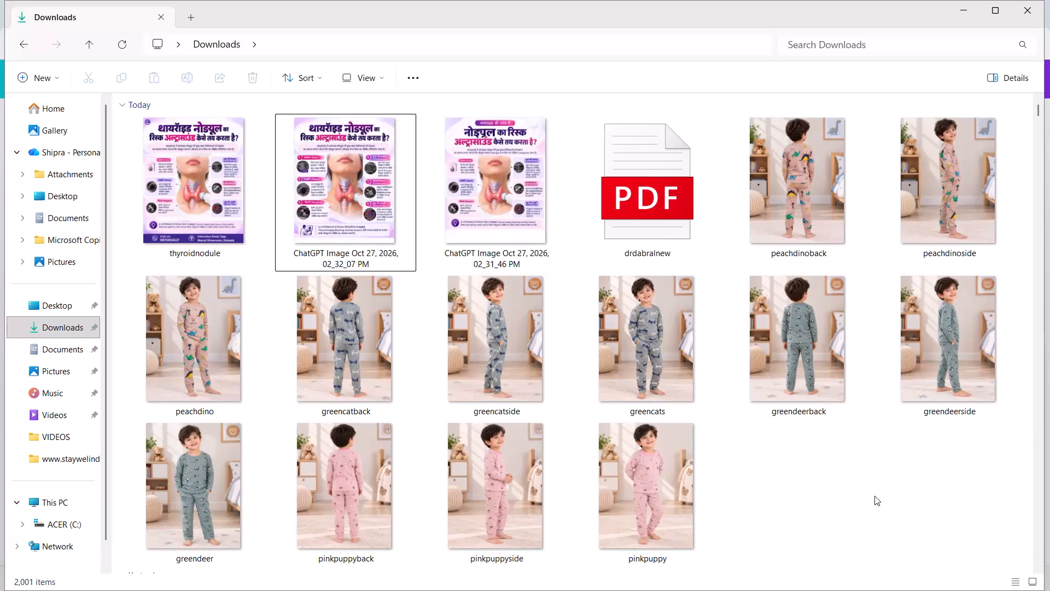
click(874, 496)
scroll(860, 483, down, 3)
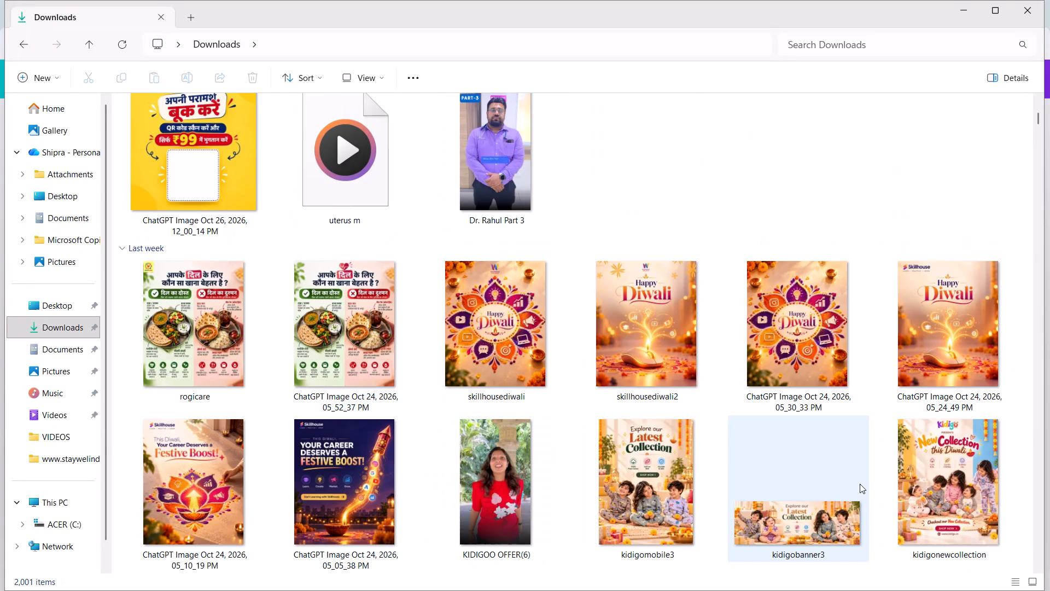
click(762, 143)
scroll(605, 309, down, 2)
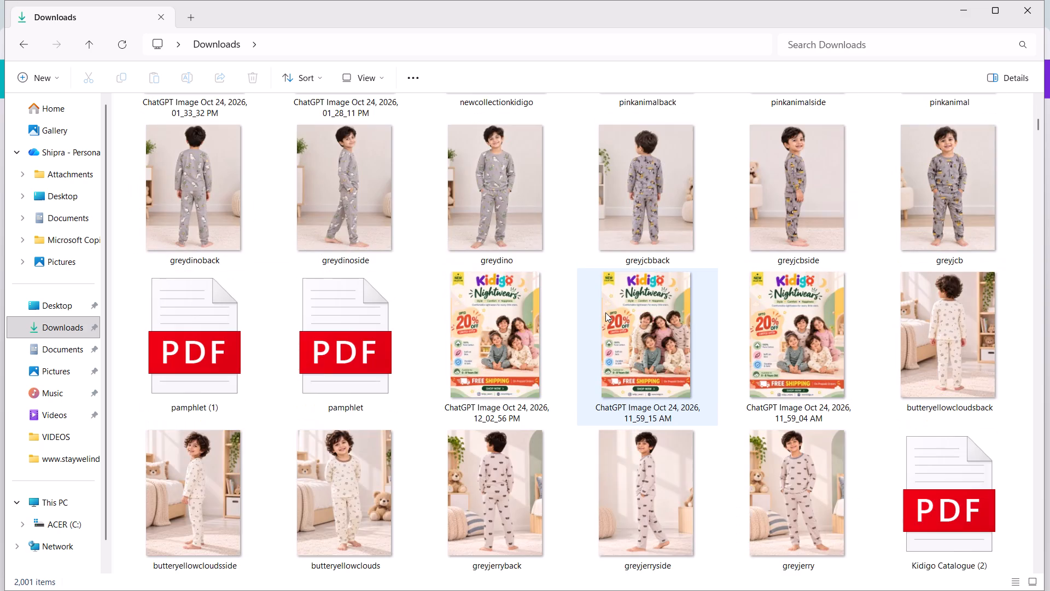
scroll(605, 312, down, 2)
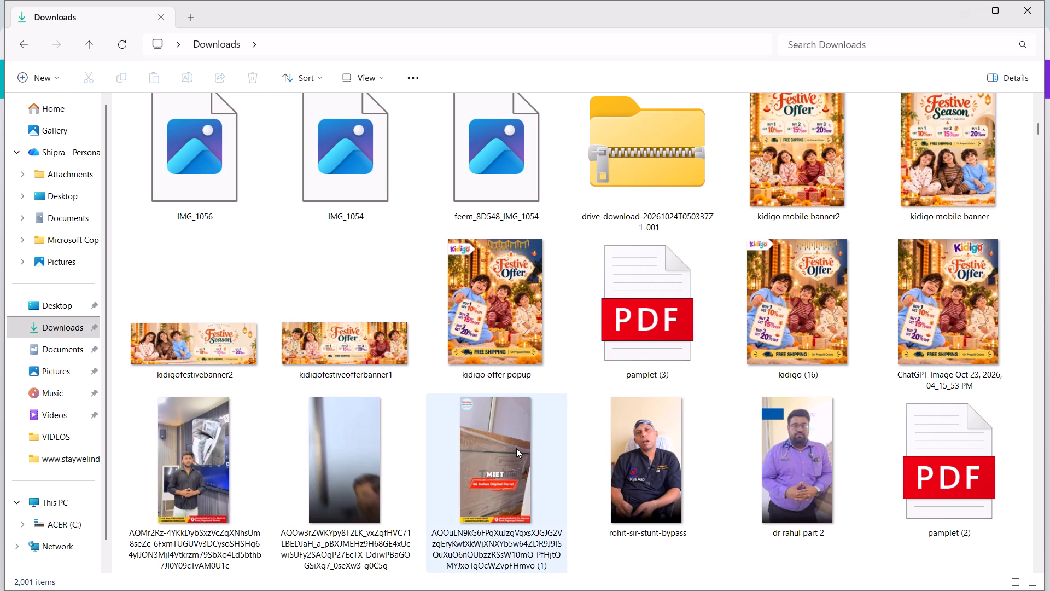
Put away the Downloads folder window and switch back to page 21 of the drposters design in Canva.
scroll(458, 390, down, 2)
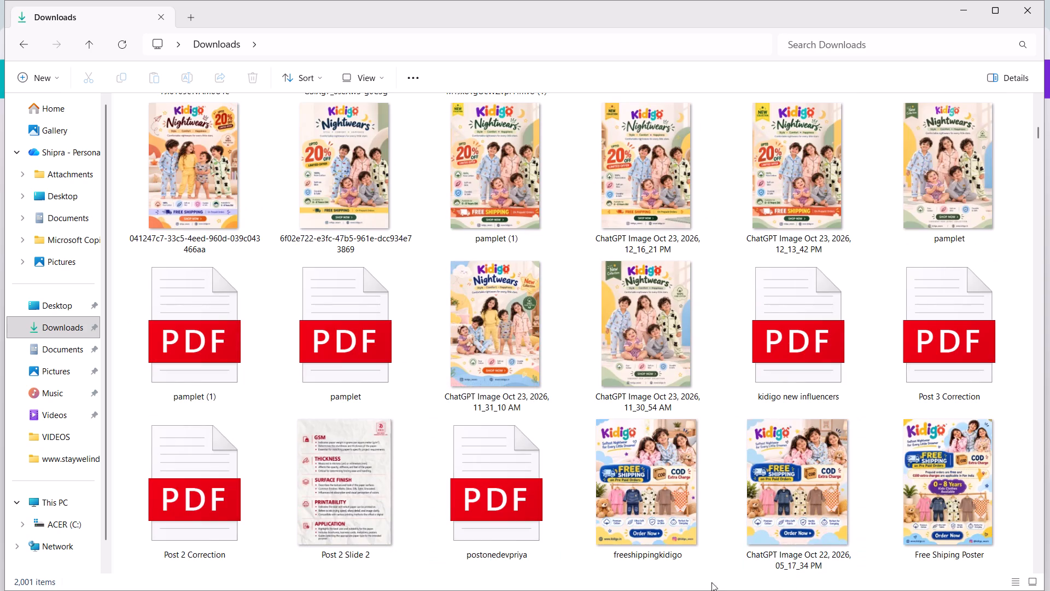
click(958, 19)
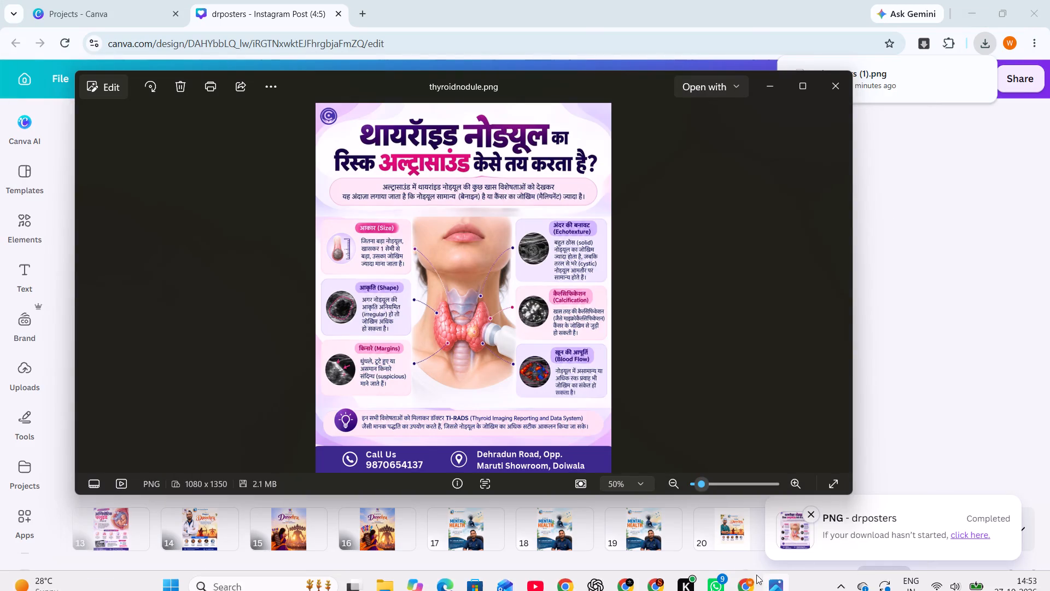
click(938, 172)
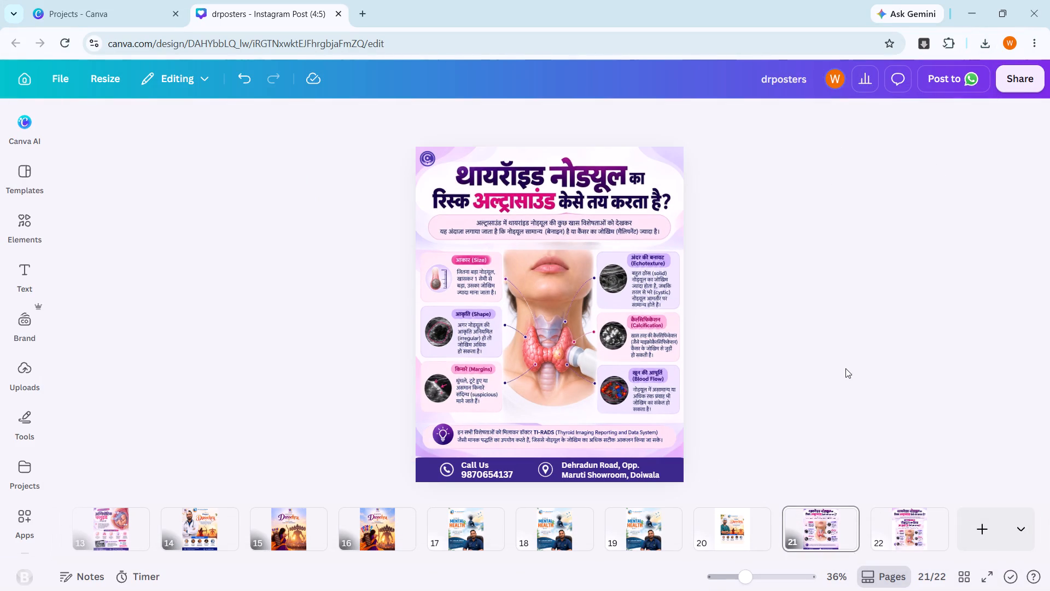
click(845, 368)
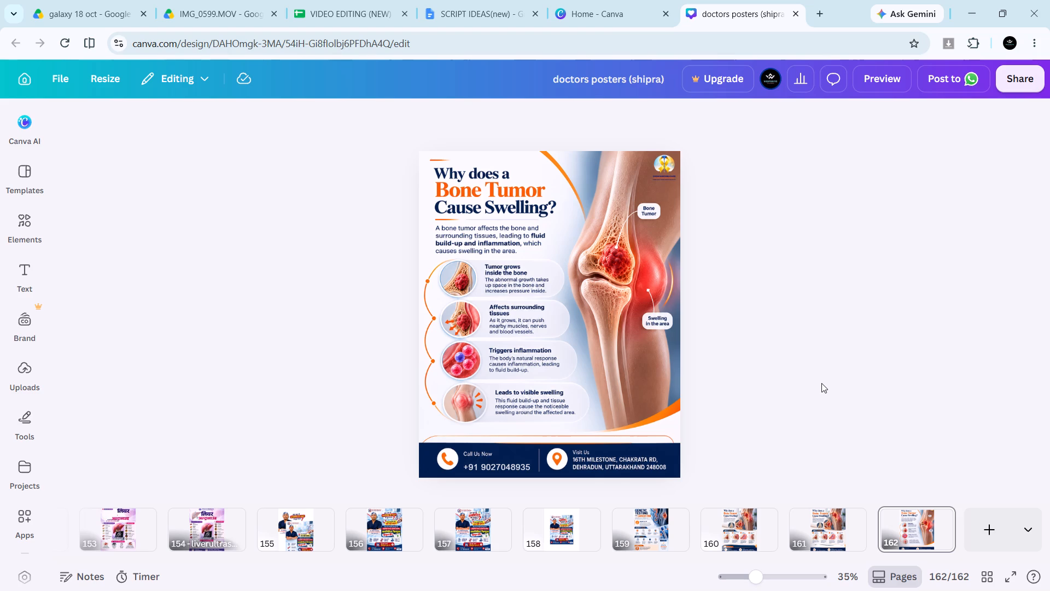
click(831, 535)
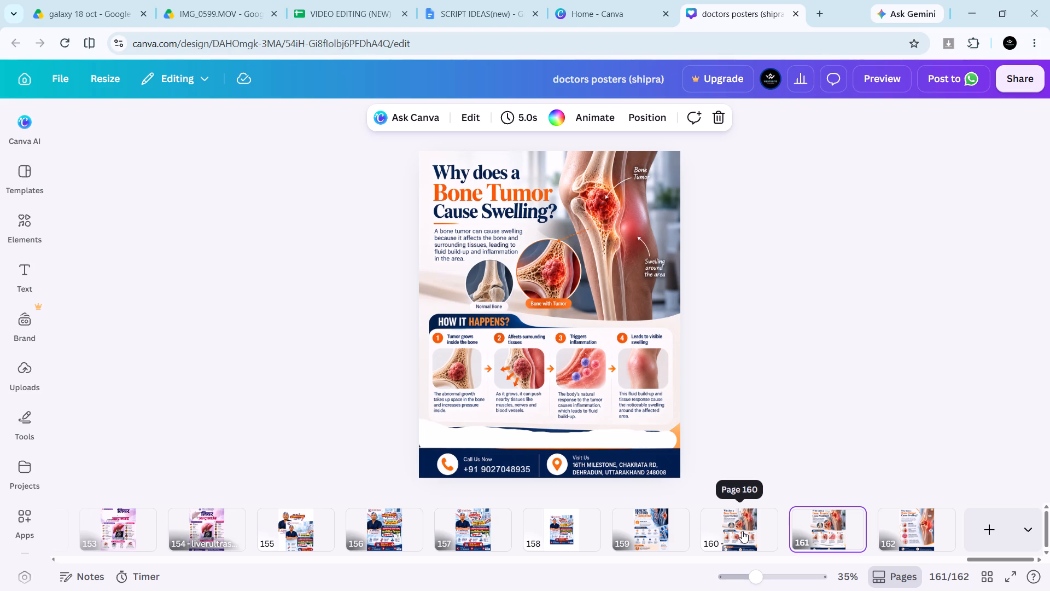
click(742, 531)
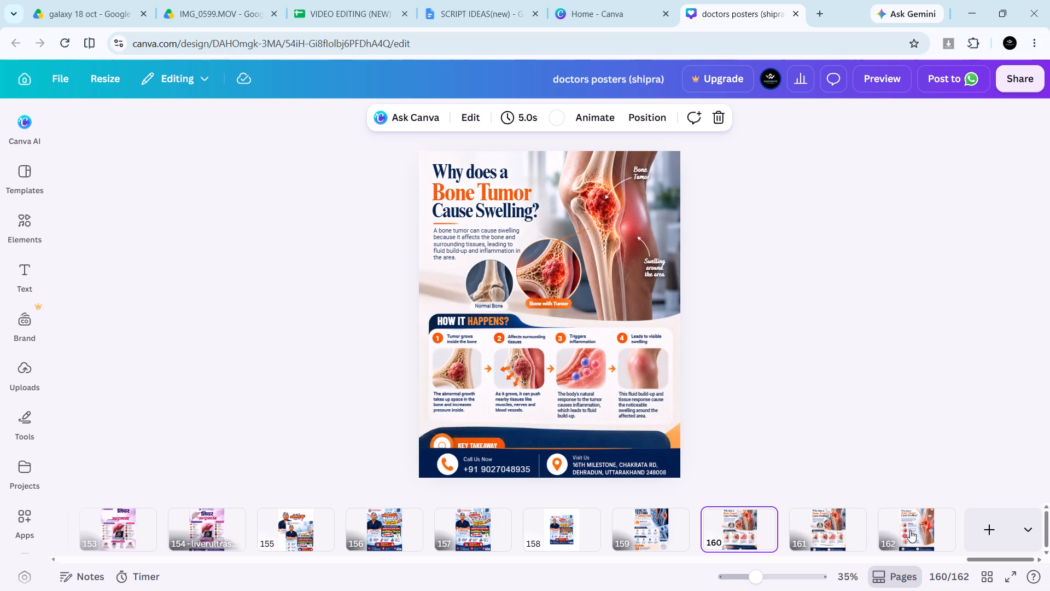
click(925, 524)
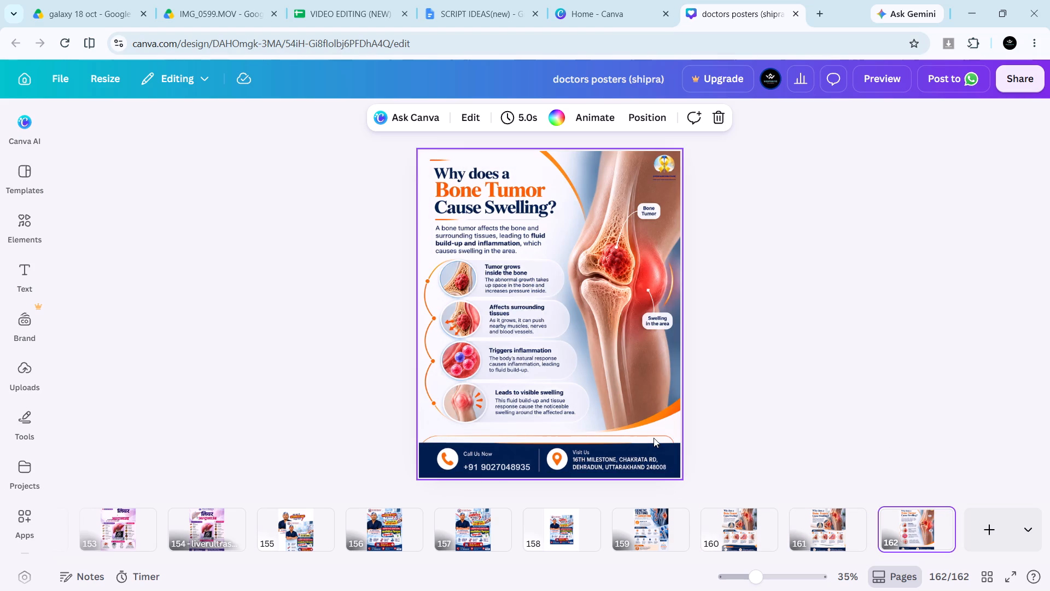
click(753, 409)
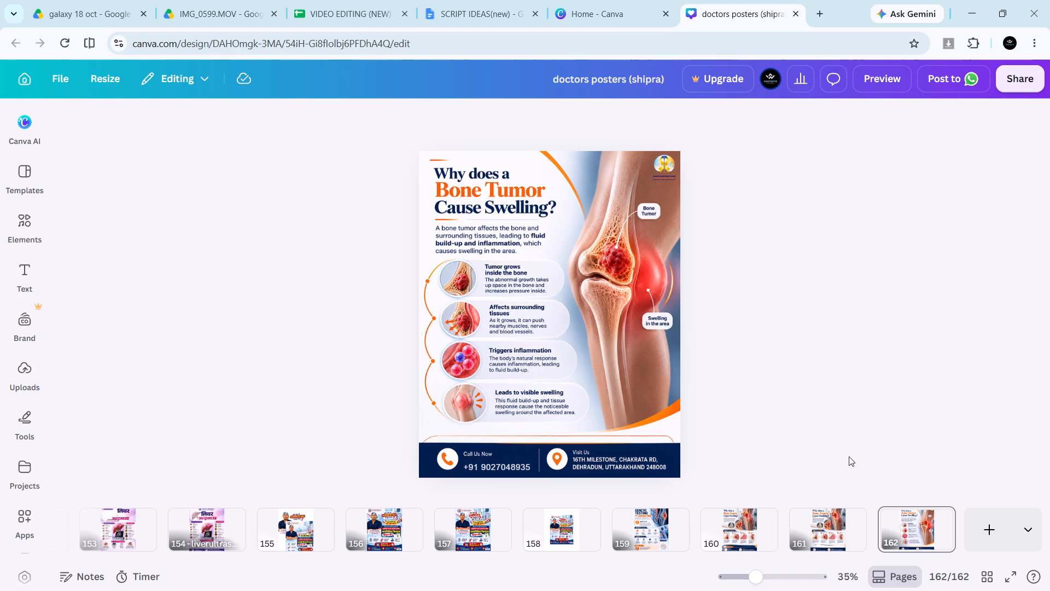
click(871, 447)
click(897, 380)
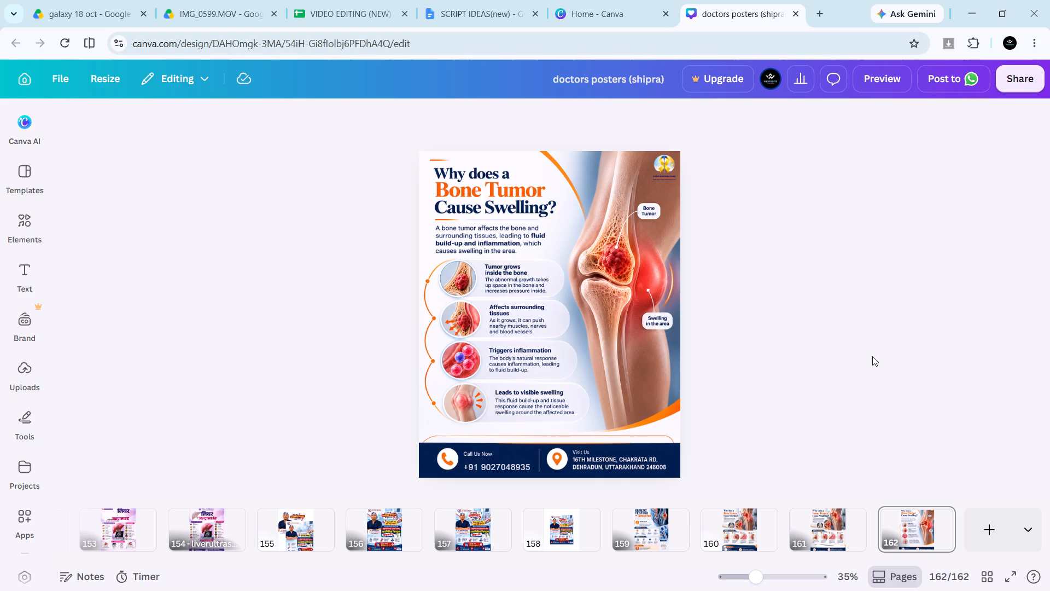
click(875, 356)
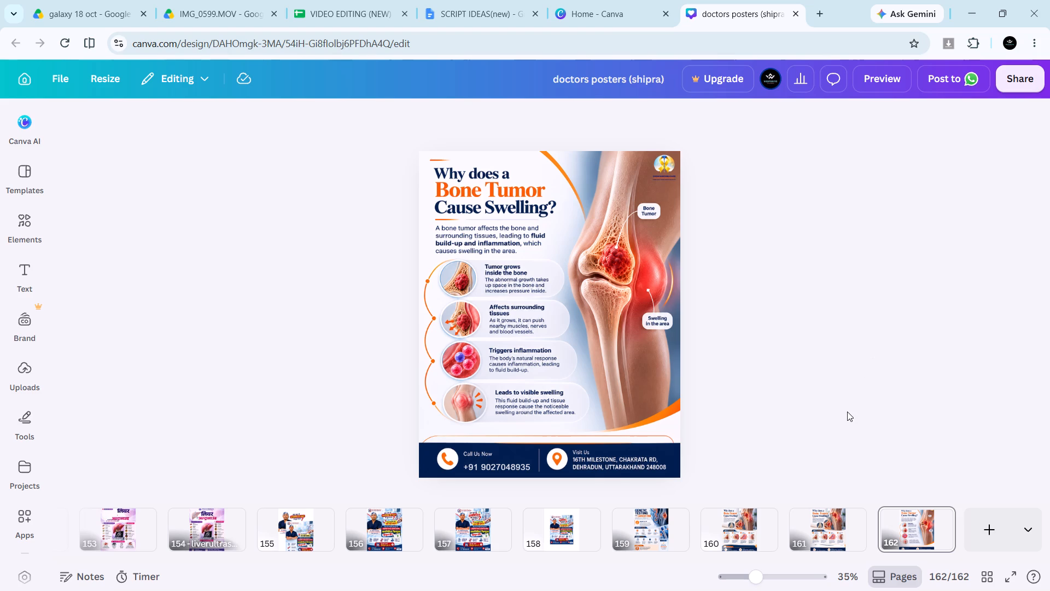